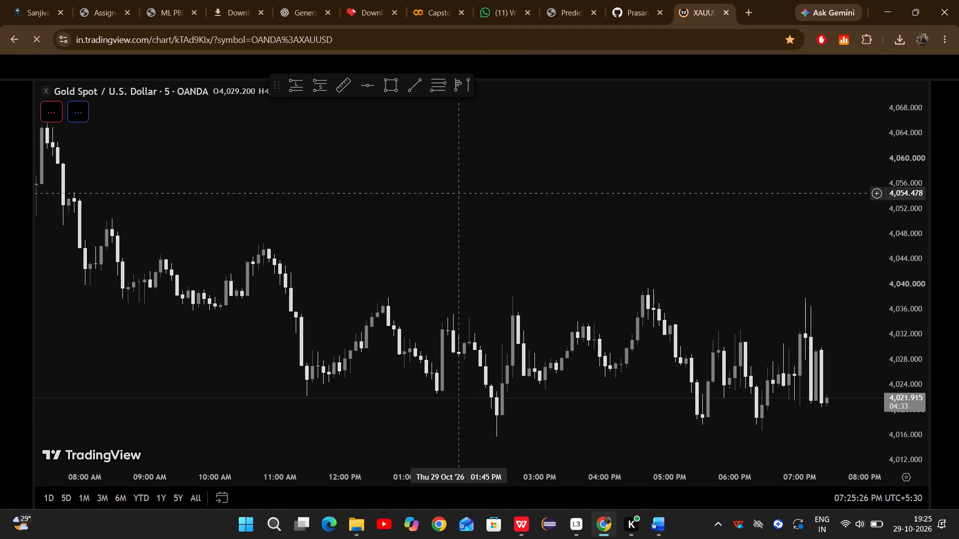
# Examine the recent five-minute XAUUSD candles around the open short position and the free space after the latest candle.
pyautogui.moveTo(498, 219); pyautogui.dragTo(481, 193)
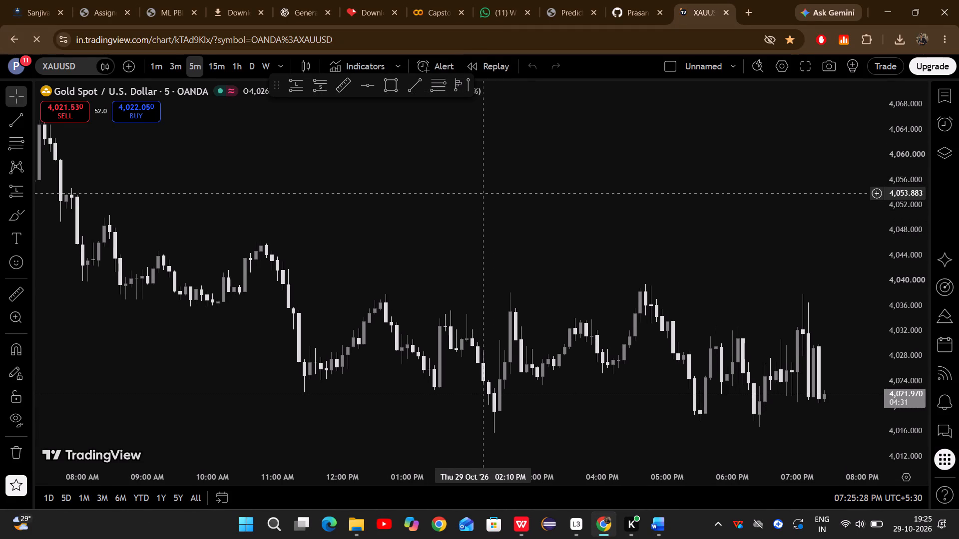
pyautogui.moveTo(510, 222); pyautogui.dragTo(475, 179)
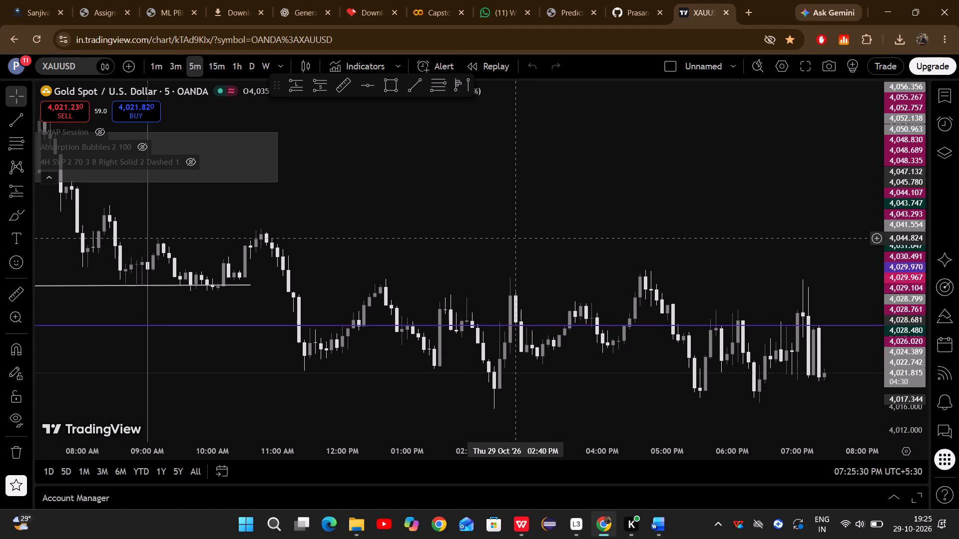
pyautogui.moveTo(521, 243); pyautogui.dragTo(473, 180)
pyautogui.moveTo(511, 204); pyautogui.dragTo(465, 167)
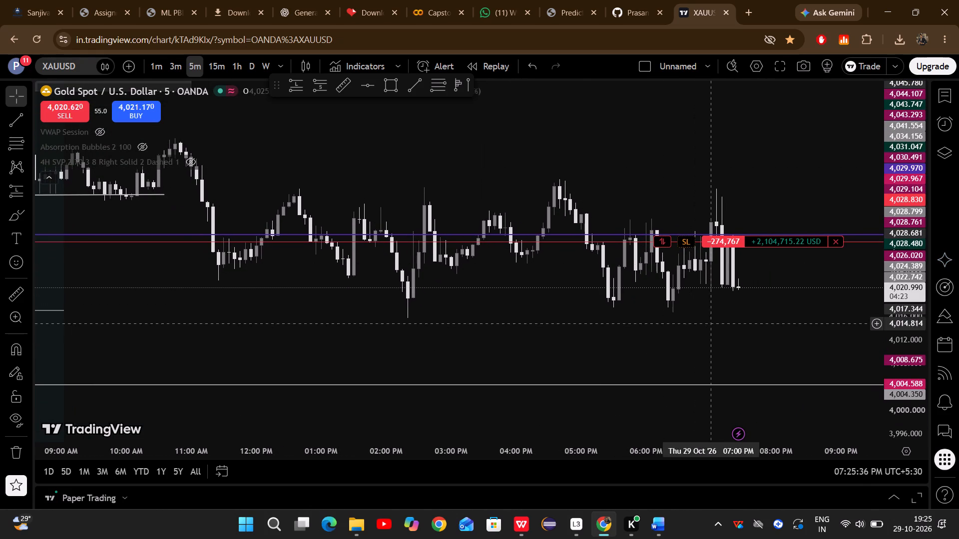
pyautogui.moveTo(775, 287); pyautogui.dragTo(769, 287)
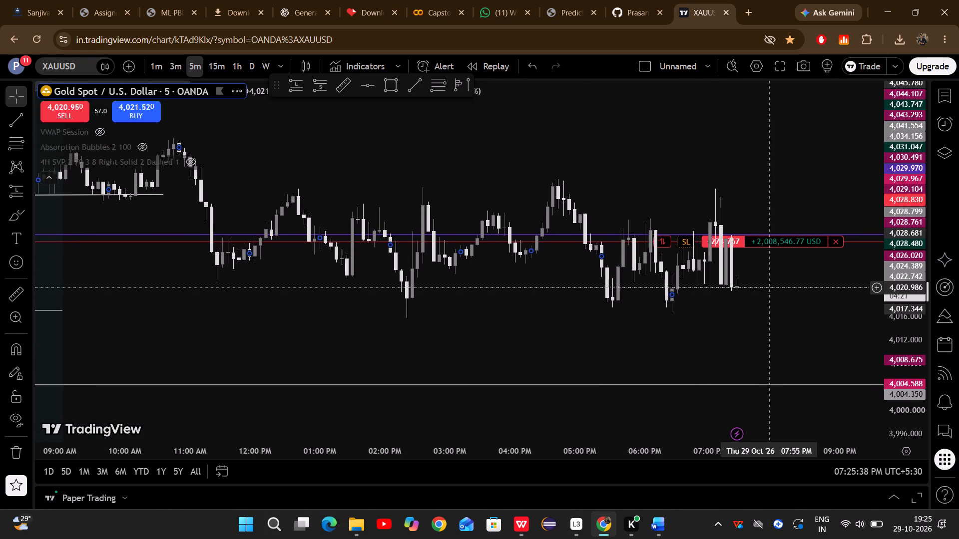
pyautogui.moveTo(769, 287); pyautogui.dragTo(768, 287)
pyautogui.moveTo(774, 297); pyautogui.dragTo(676, 291)
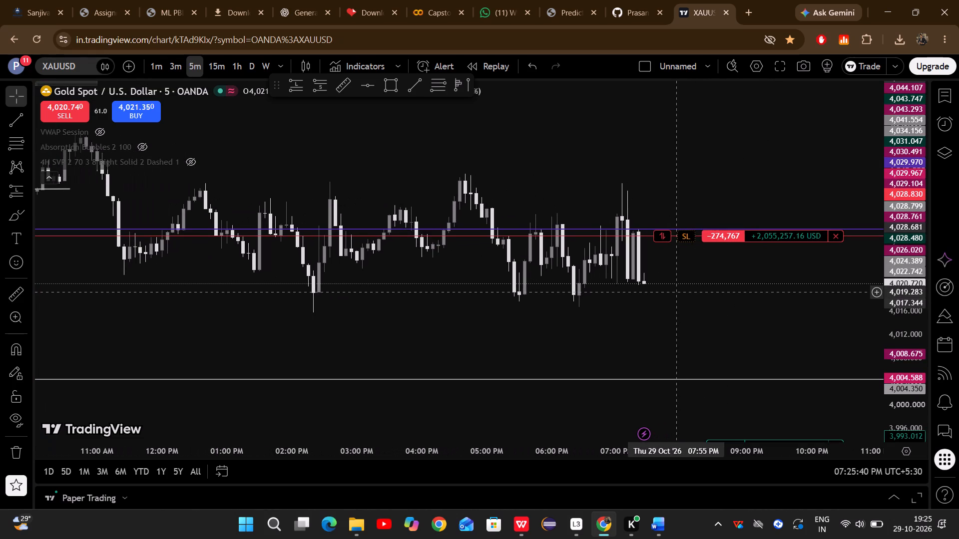
pyautogui.moveTo(696, 306); pyautogui.dragTo(614, 310)
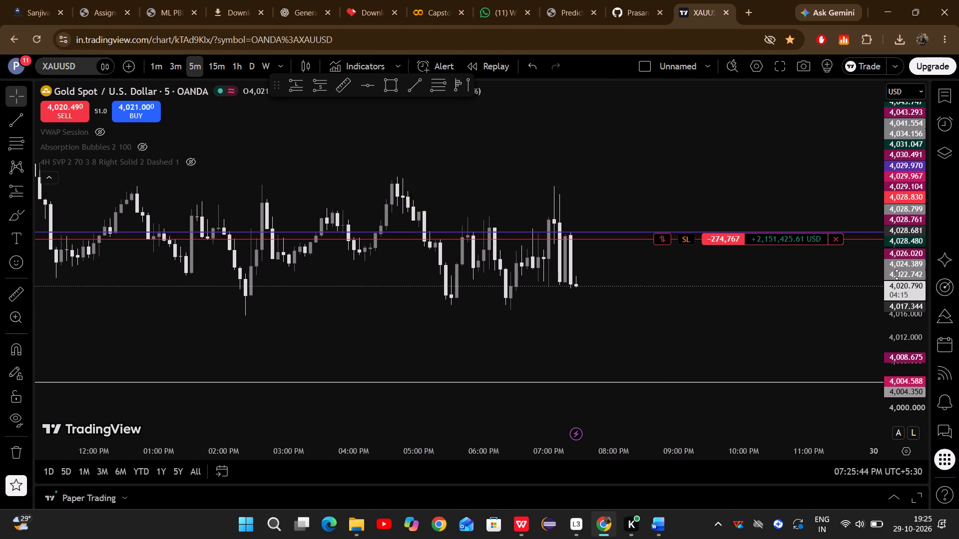
# Move the XAUUSD short position's take profit up to 4,020.734, just below the current price, and apply the change.
pyautogui.moveTo(902, 275); pyautogui.dragTo(893, 332)
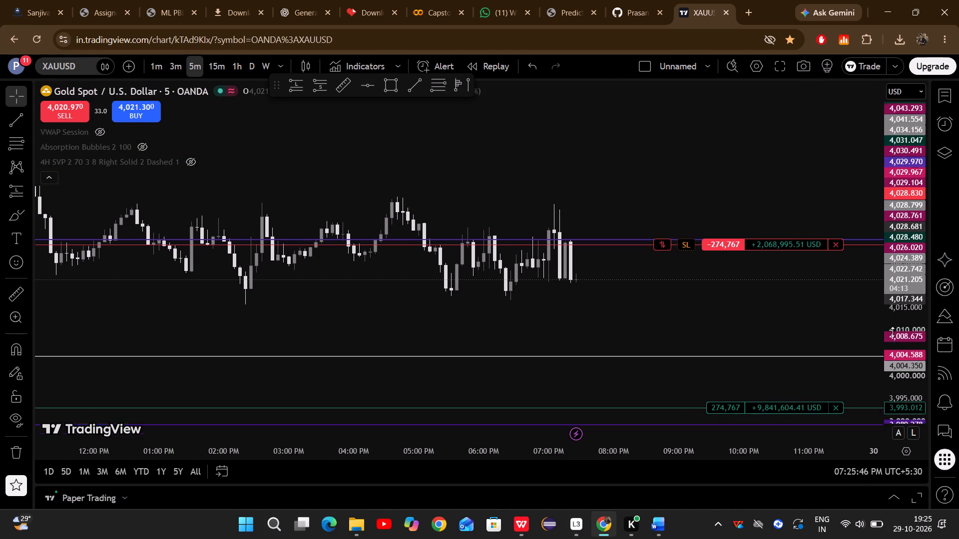
pyautogui.moveTo(893, 332); pyautogui.dragTo(894, 315)
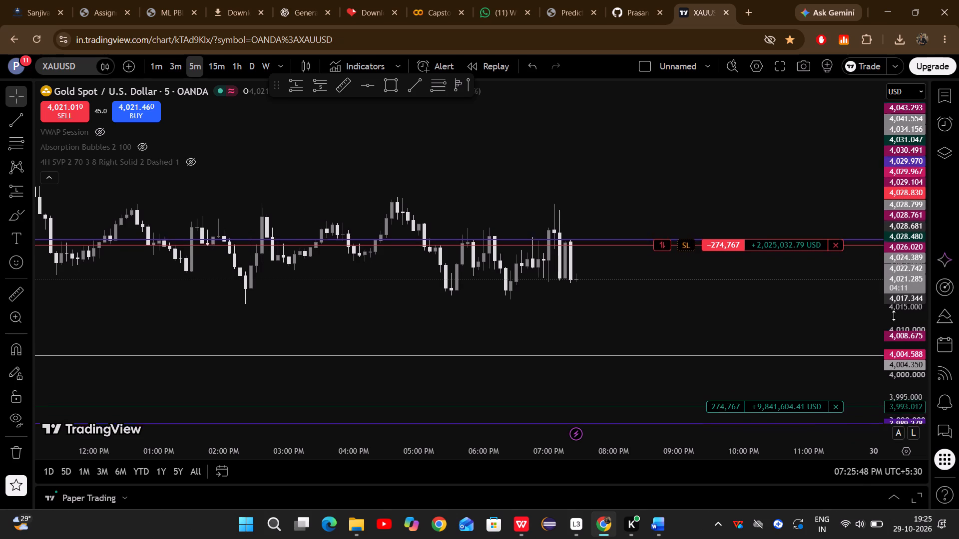
pyautogui.moveTo(894, 315); pyautogui.dragTo(874, 346)
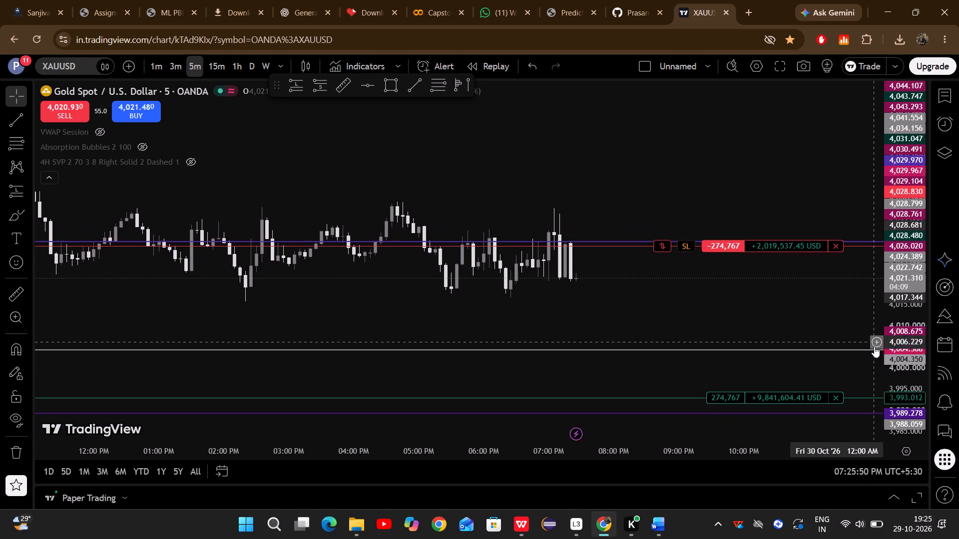
pyautogui.moveTo(874, 346); pyautogui.dragTo(873, 346)
pyautogui.moveTo(717, 390); pyautogui.dragTo(725, 281)
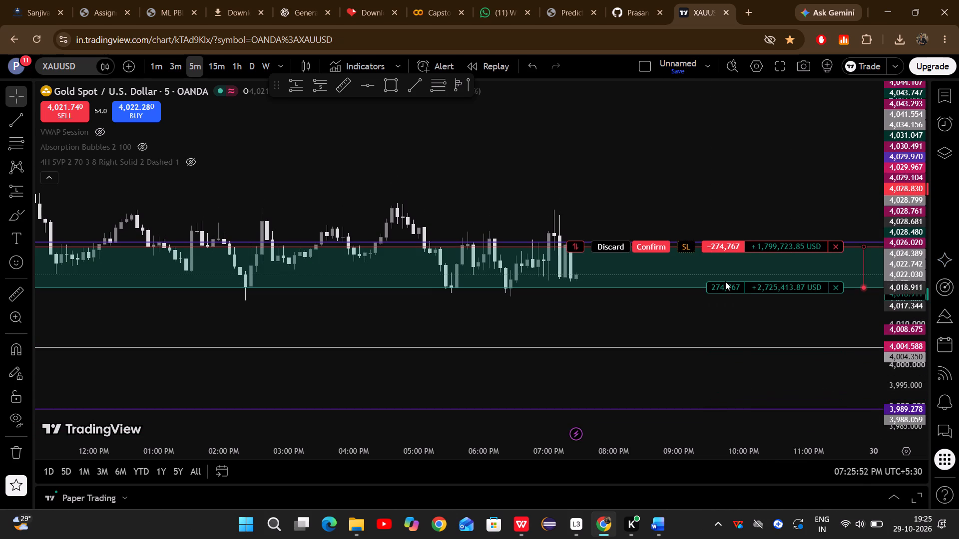
pyautogui.moveTo(725, 281); pyautogui.dragTo(725, 279)
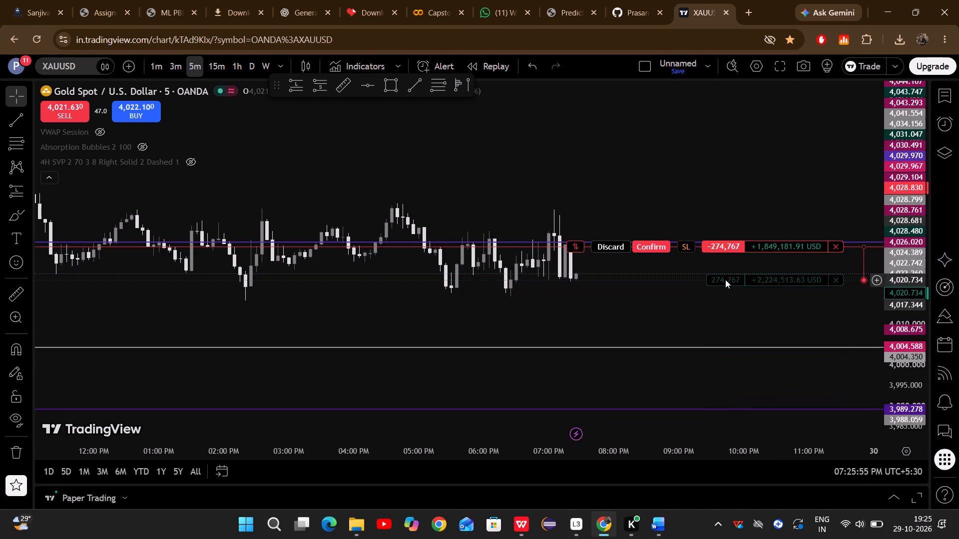
pyautogui.click(656, 247)
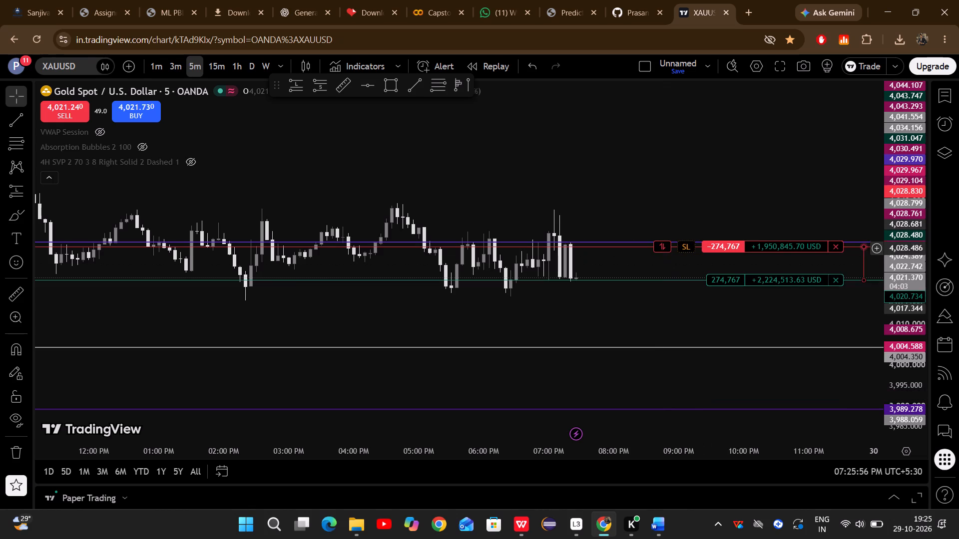
pyautogui.click(673, 310)
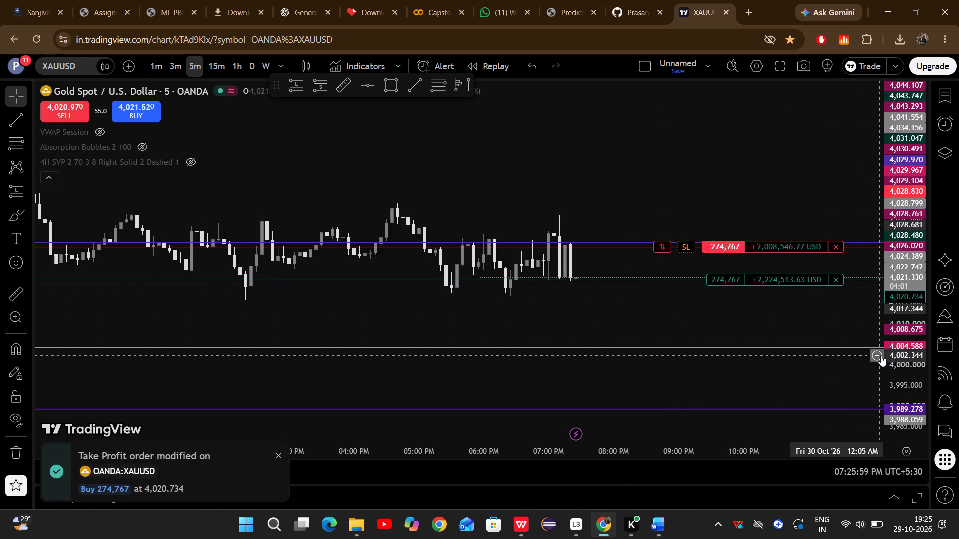
# Expand the Paper Trading account details beneath the chart and check the list of paper trading accounts.
pyautogui.moveTo(899, 348); pyautogui.dragTo(876, 176)
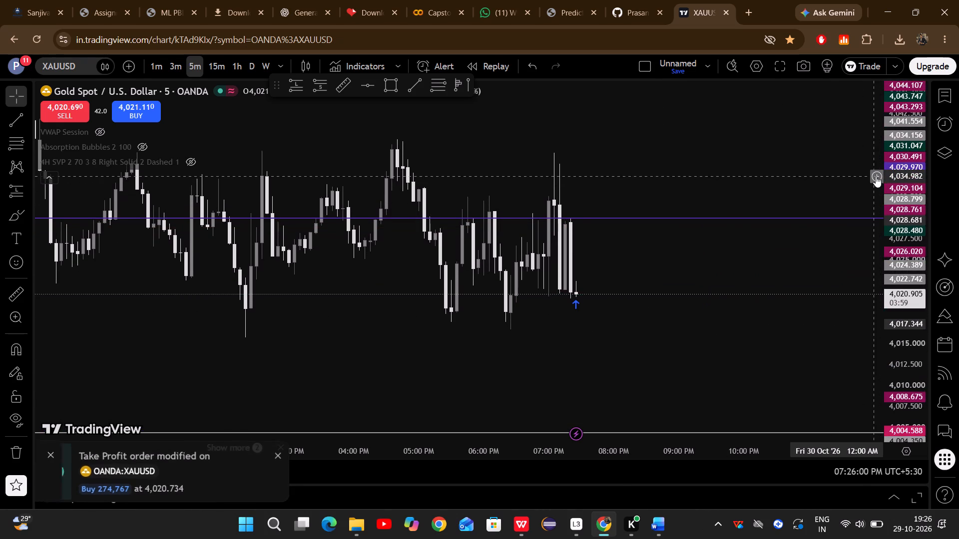
pyautogui.moveTo(743, 359); pyautogui.dragTo(805, 351)
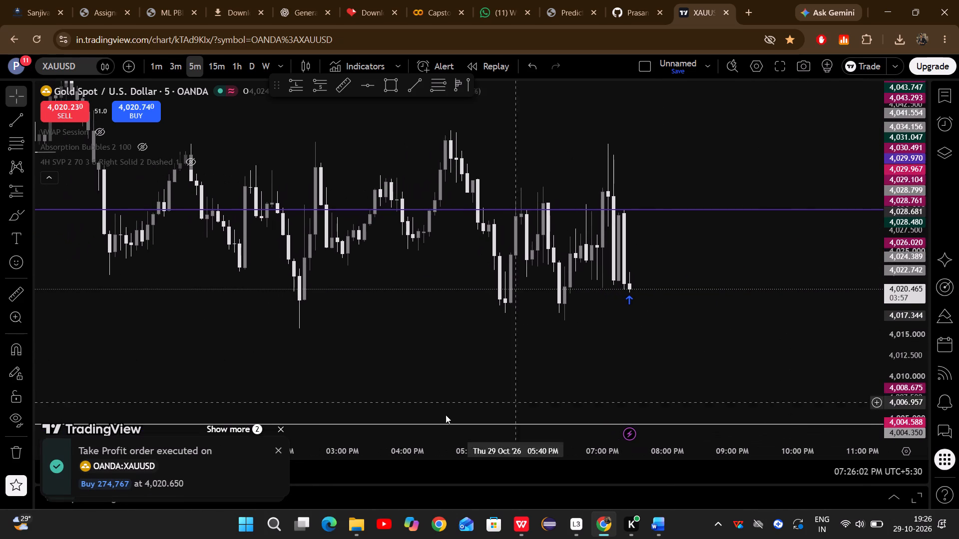
pyautogui.moveTo(442, 483); pyautogui.dragTo(477, 338)
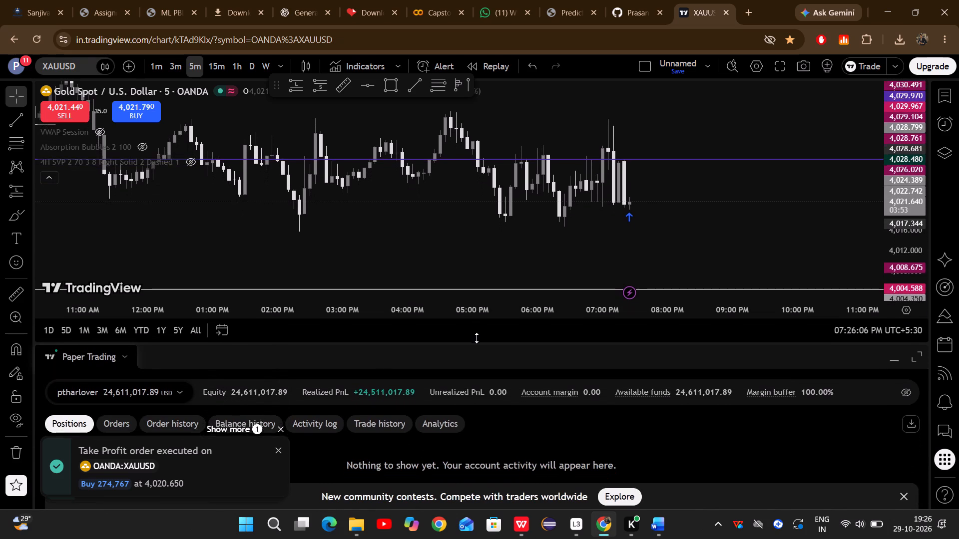
pyautogui.moveTo(477, 338); pyautogui.dragTo(477, 337)
pyautogui.click(277, 452)
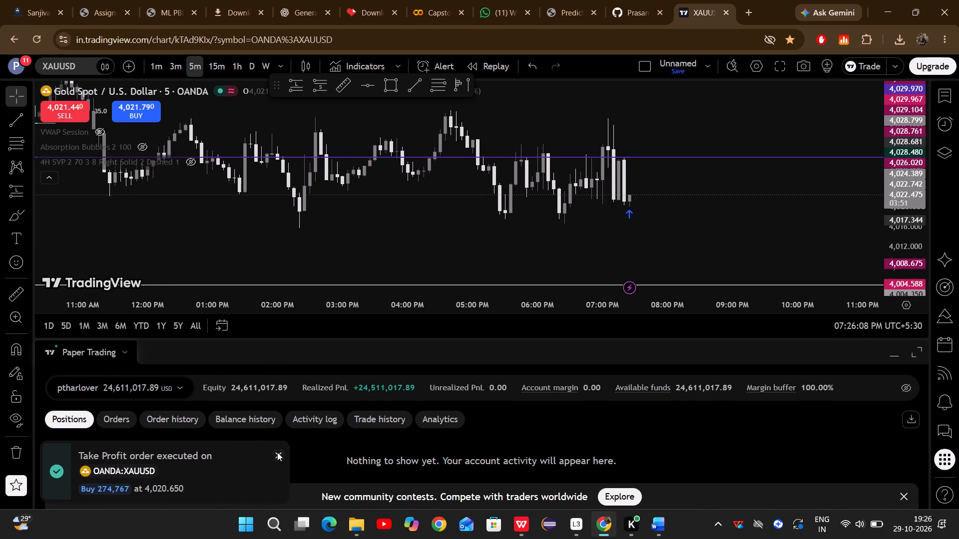
pyautogui.scroll(-1, 322, 448)
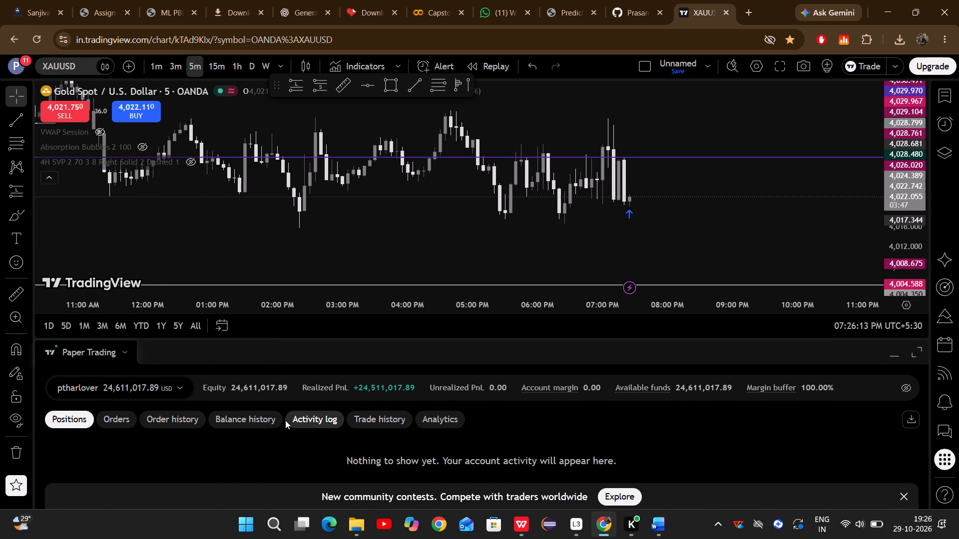
pyautogui.click(166, 388)
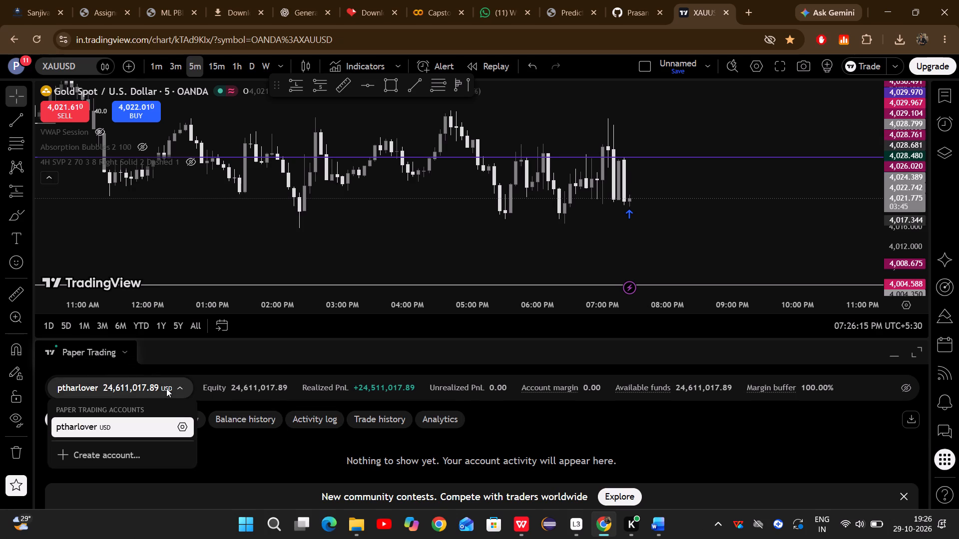
pyautogui.click(166, 388)
# Review the paper account's order history and balance history for the closed trades, and collapse the account details.
pyautogui.click(195, 417)
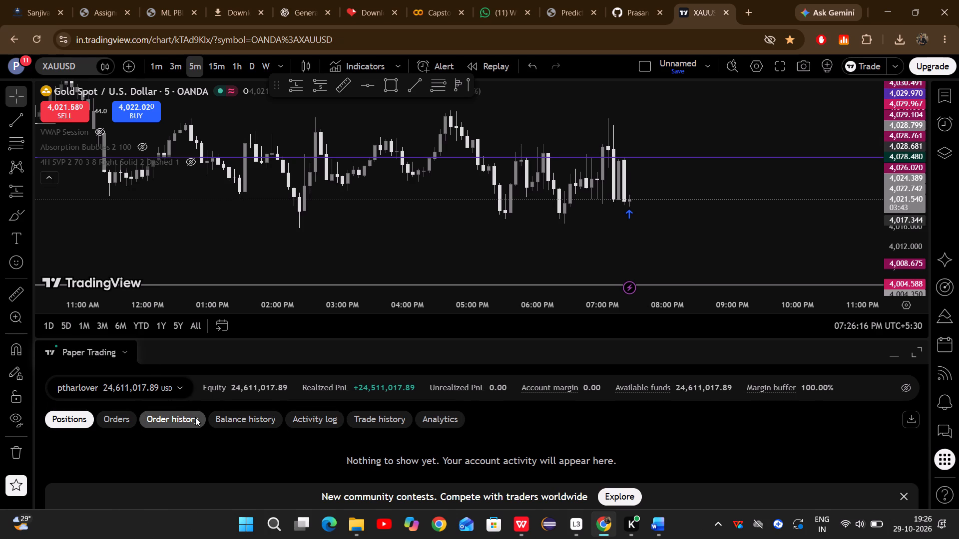
pyautogui.click(242, 418)
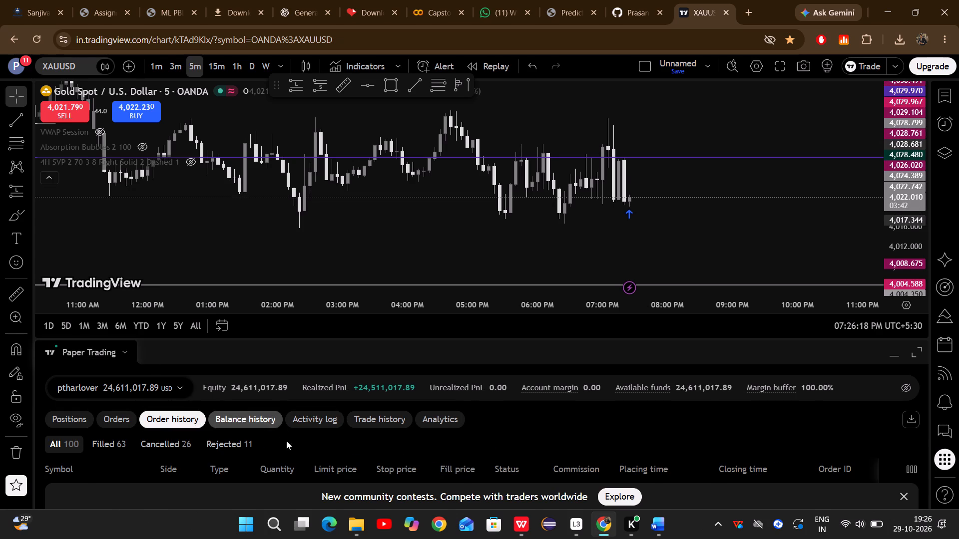
pyautogui.scroll(1, 290, 445)
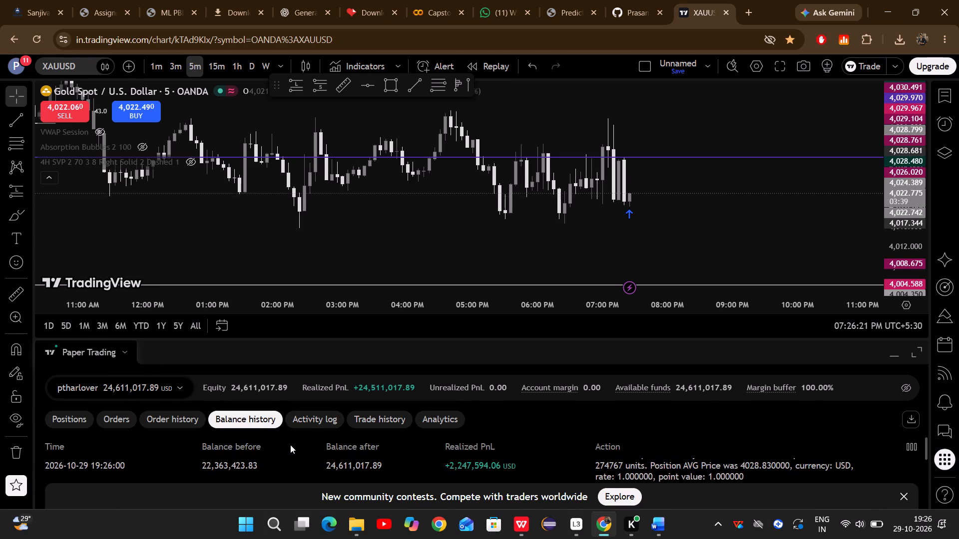
pyautogui.scroll(1, 290, 445)
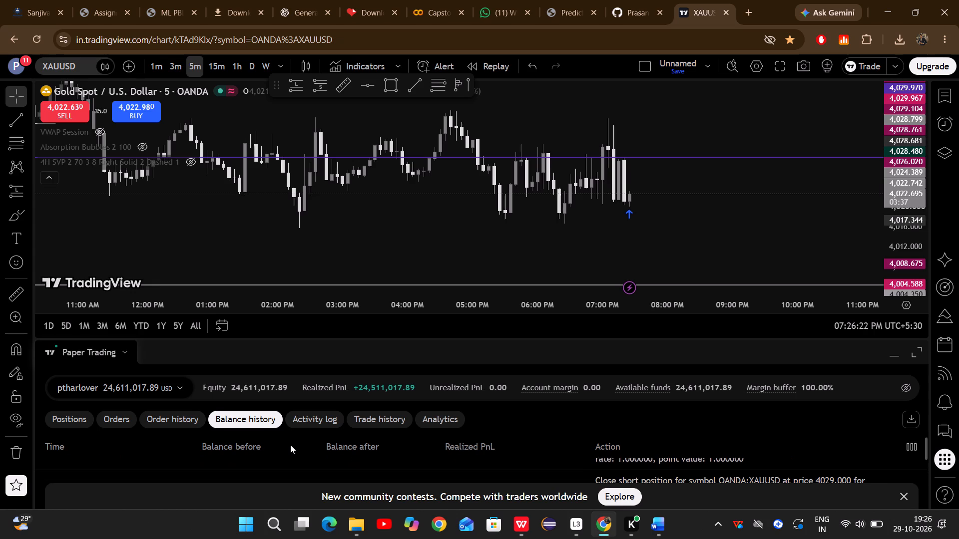
pyautogui.scroll(2, 290, 445)
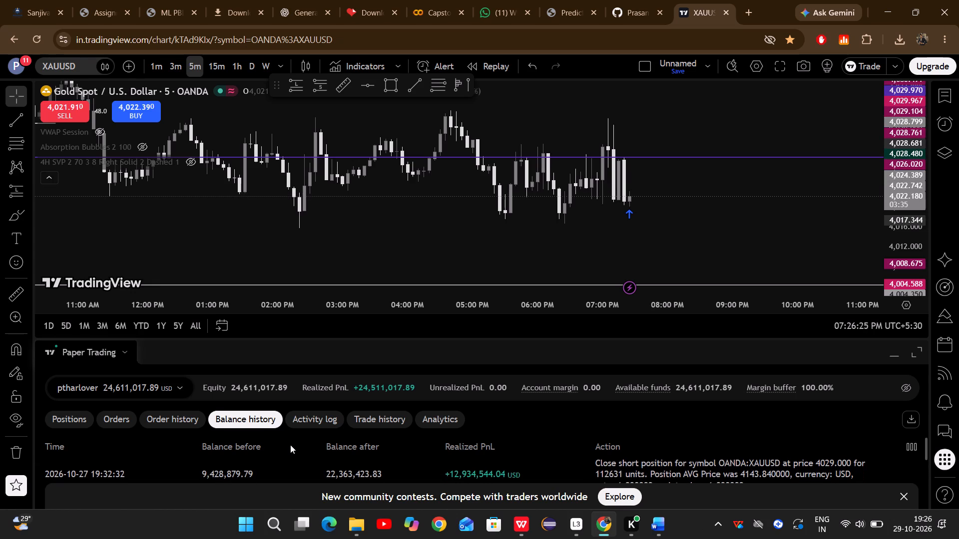
pyautogui.scroll(1, 290, 445)
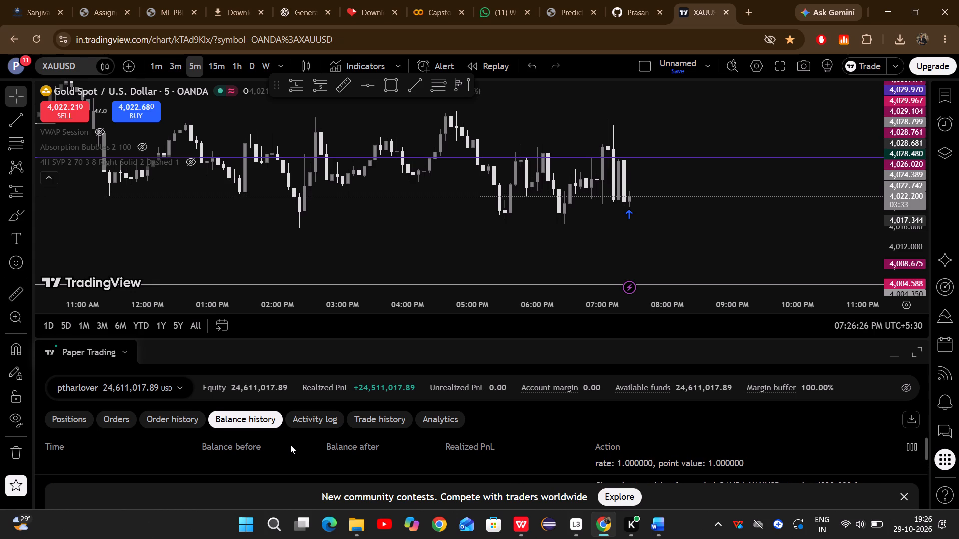
pyautogui.scroll(1, 290, 445)
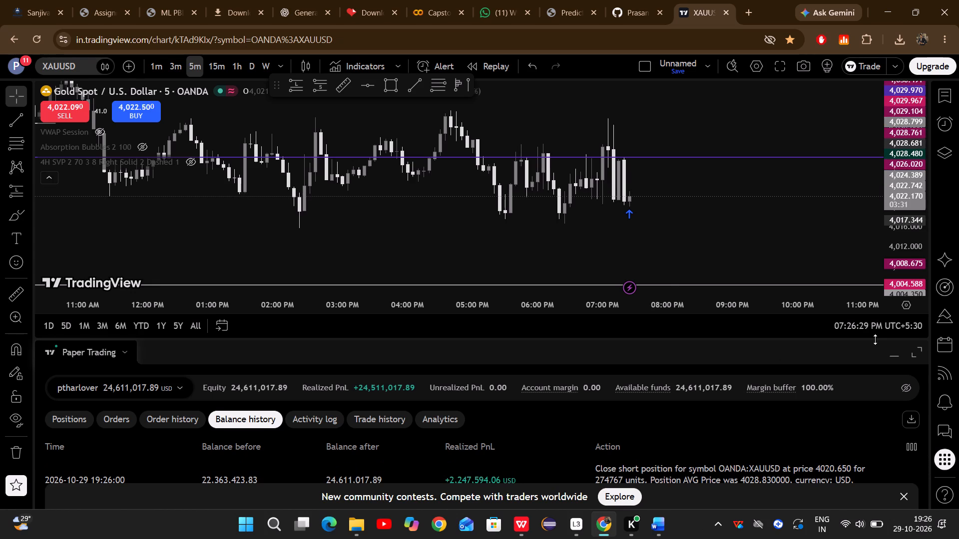
pyautogui.click(893, 354)
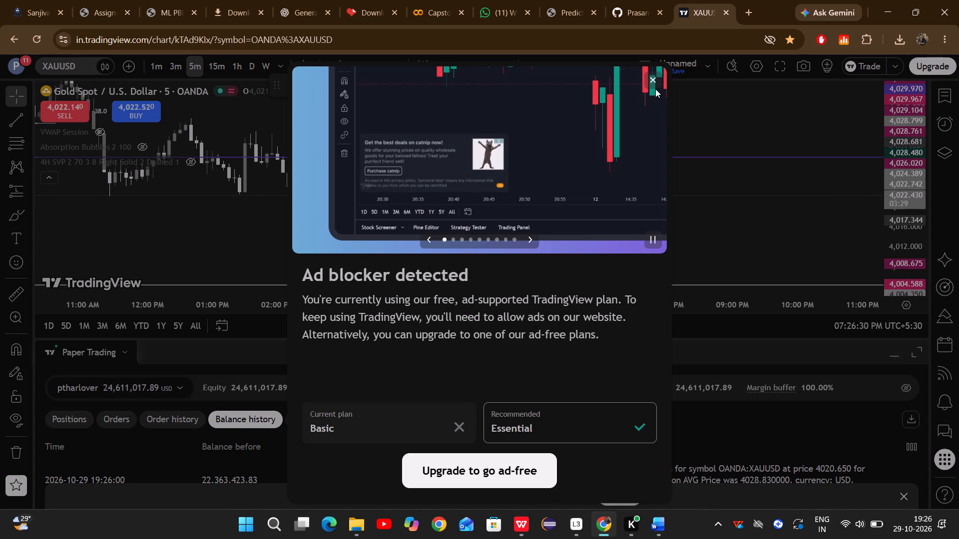
pyautogui.click(651, 82)
pyautogui.click(902, 356)
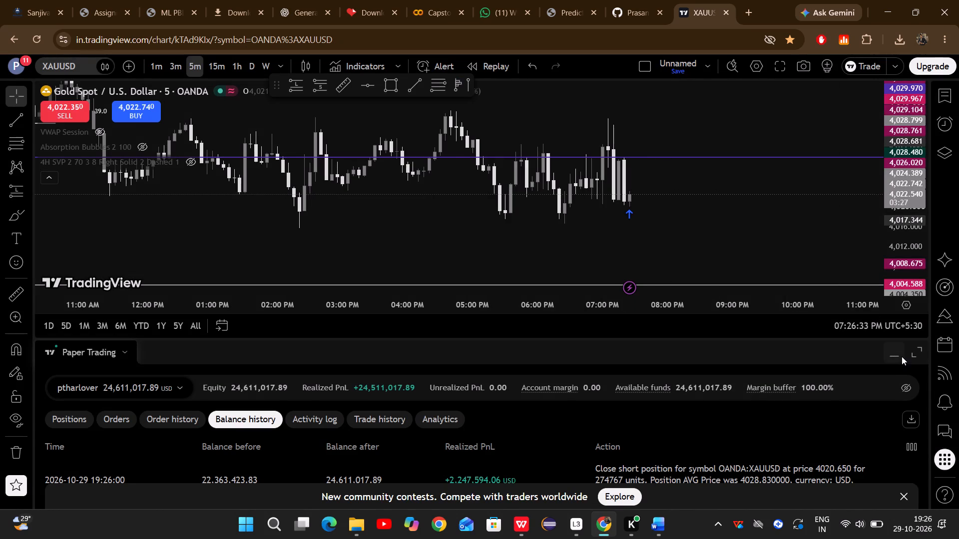
# Place a market buy order for XAUUSD using 89.55% of the balance, without take profit or stop loss.
pyautogui.moveTo(775, 299); pyautogui.dragTo(751, 368)
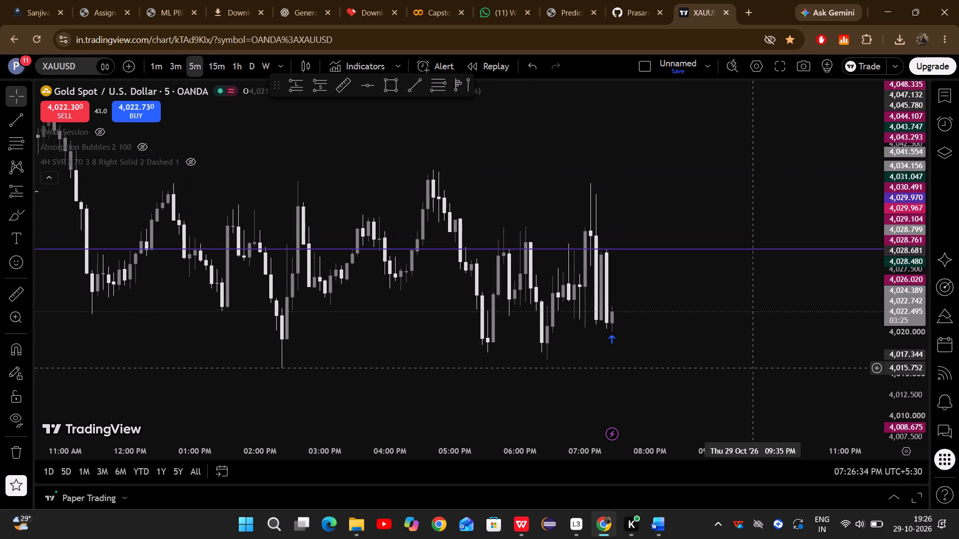
pyautogui.click(151, 117)
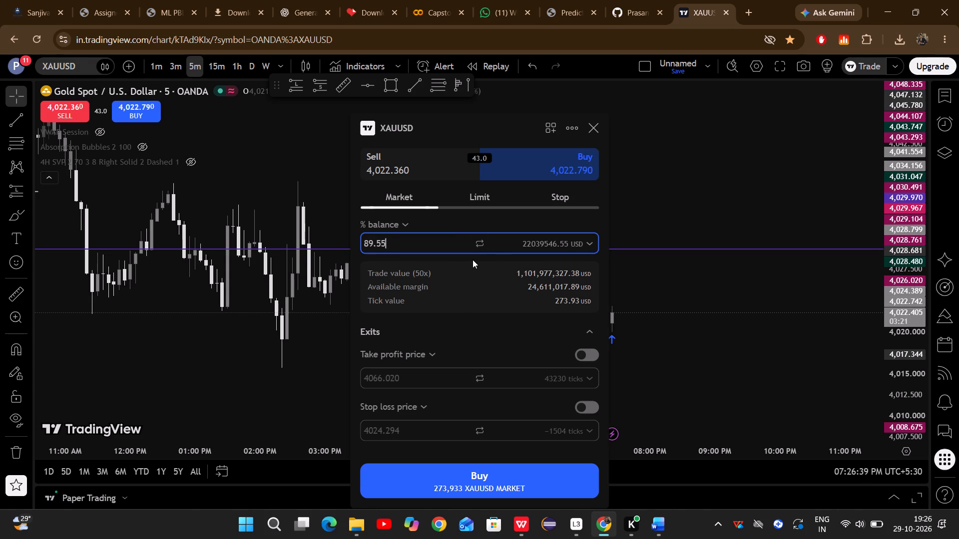
pyautogui.click(433, 472)
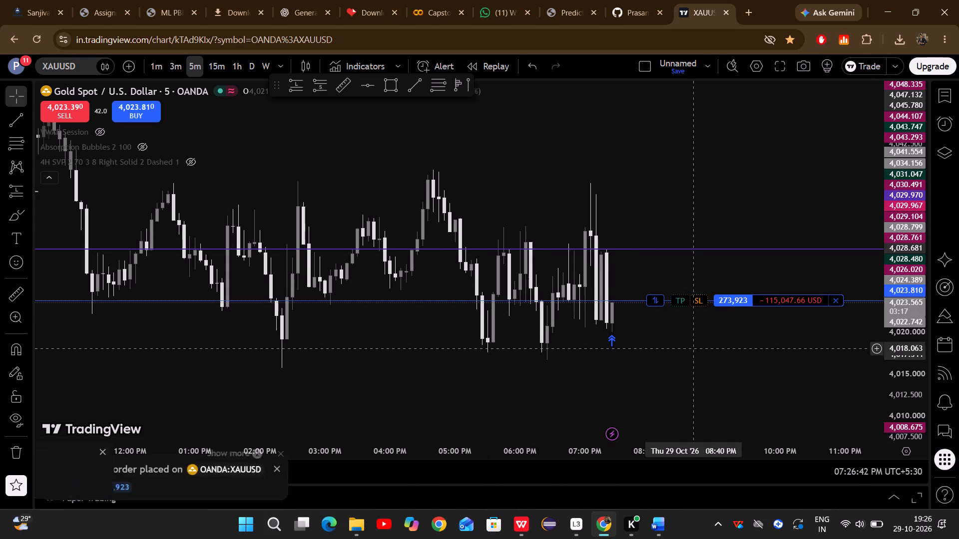
# Add a take profit at 4,037.441 to the new XAUUSD long position and apply it.
pyautogui.moveTo(692, 348); pyautogui.dragTo(582, 392)
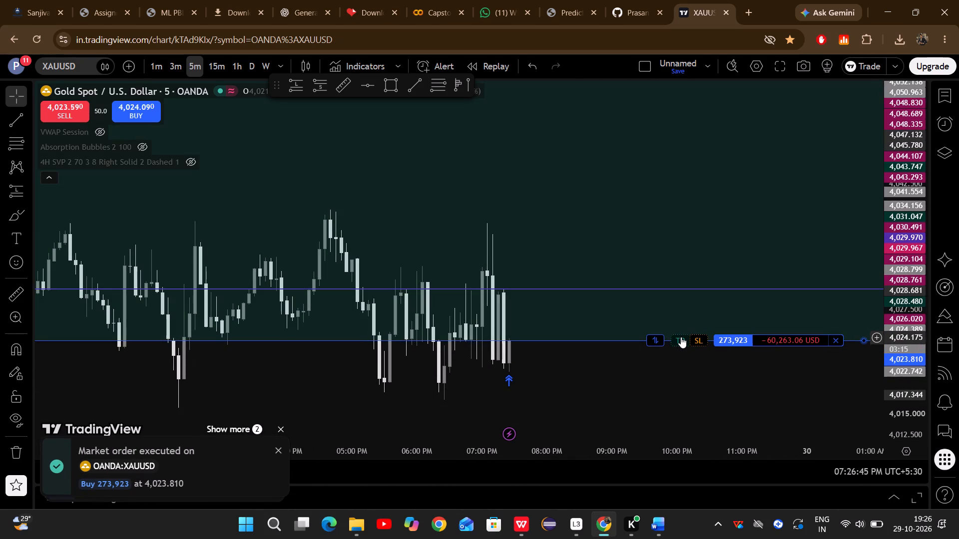
pyautogui.moveTo(682, 337); pyautogui.dragTo(674, 250)
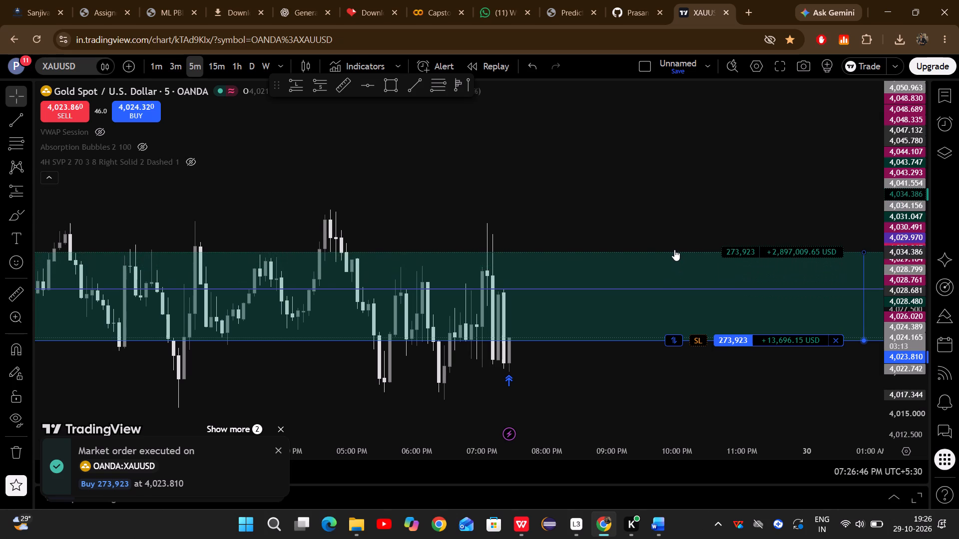
pyautogui.moveTo(674, 250); pyautogui.dragTo(670, 226)
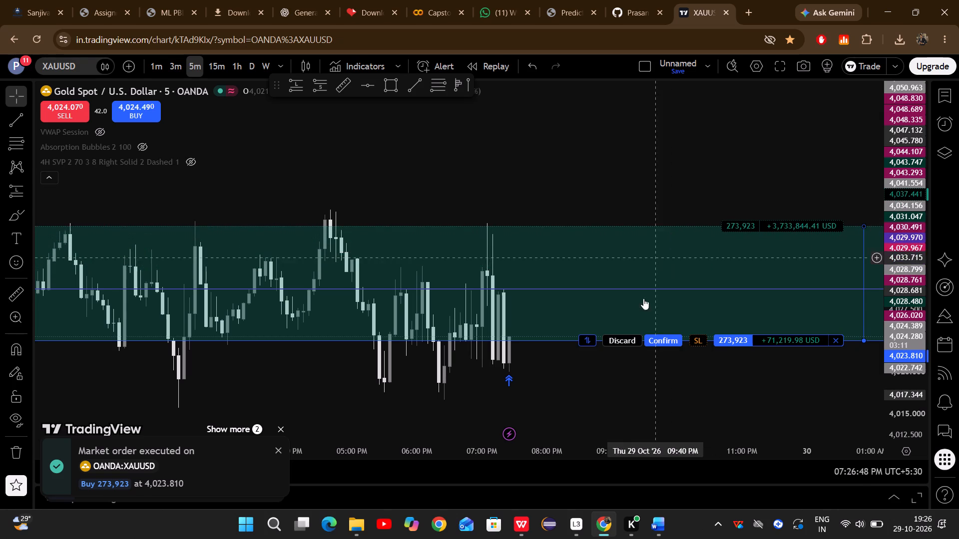
pyautogui.click(655, 343)
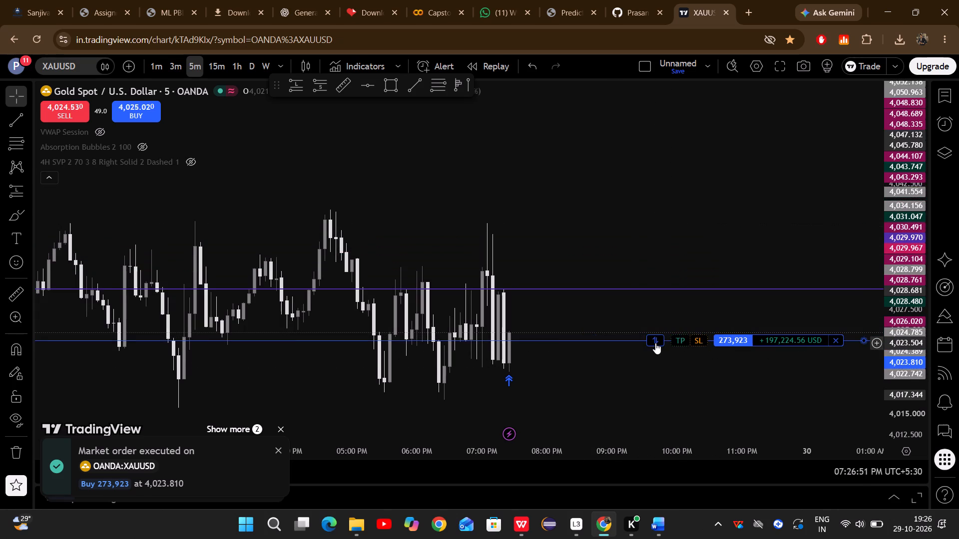
# Switch the XAUUSD chart to the 15-minute interval.
pyautogui.moveTo(646, 391); pyautogui.dragTo(622, 402)
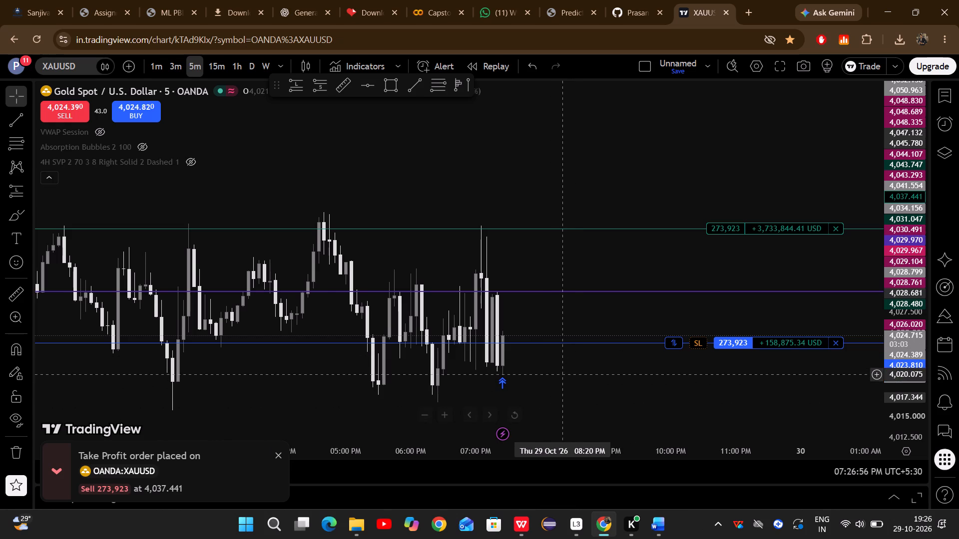
pyautogui.moveTo(565, 374); pyautogui.dragTo(590, 371)
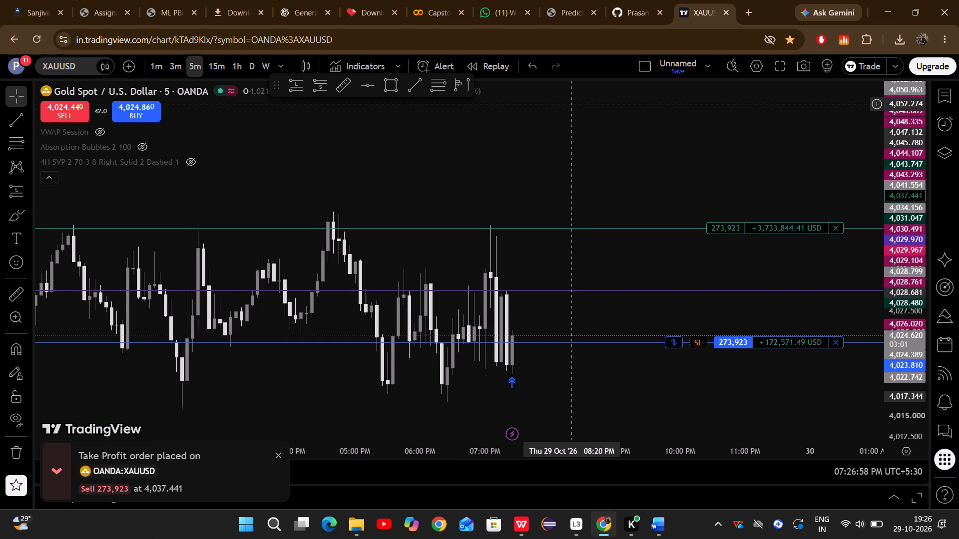
pyautogui.moveTo(599, 388); pyautogui.dragTo(615, 375)
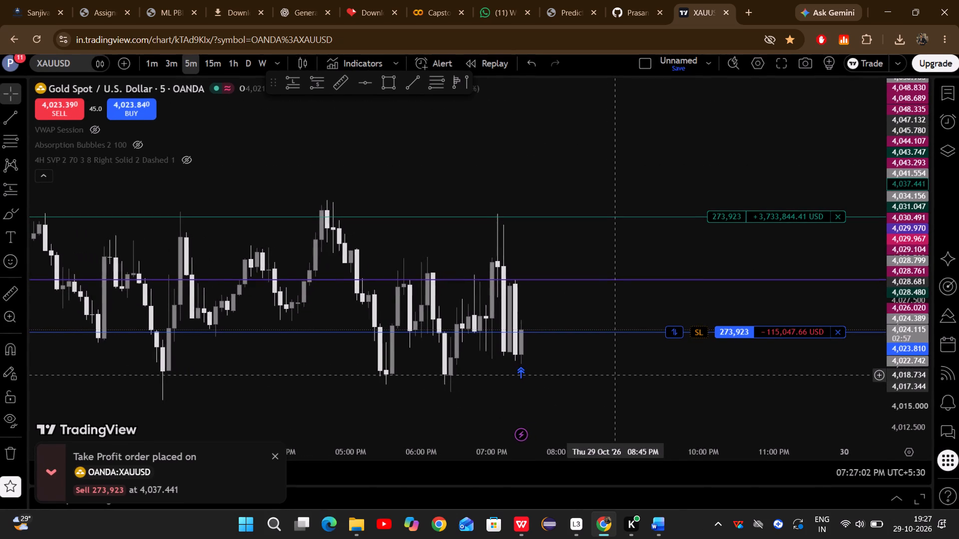
pyautogui.scroll(-1, 615, 375)
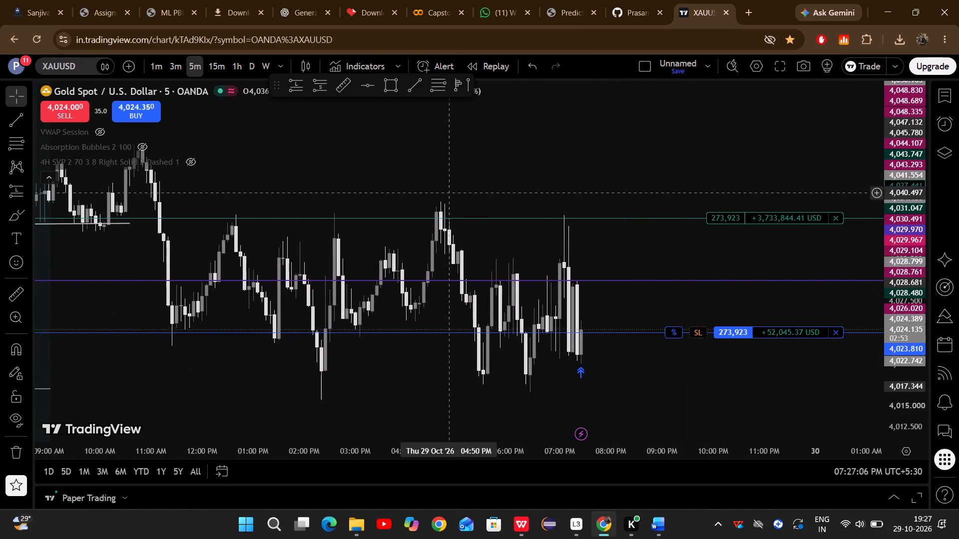
pyautogui.click(214, 62)
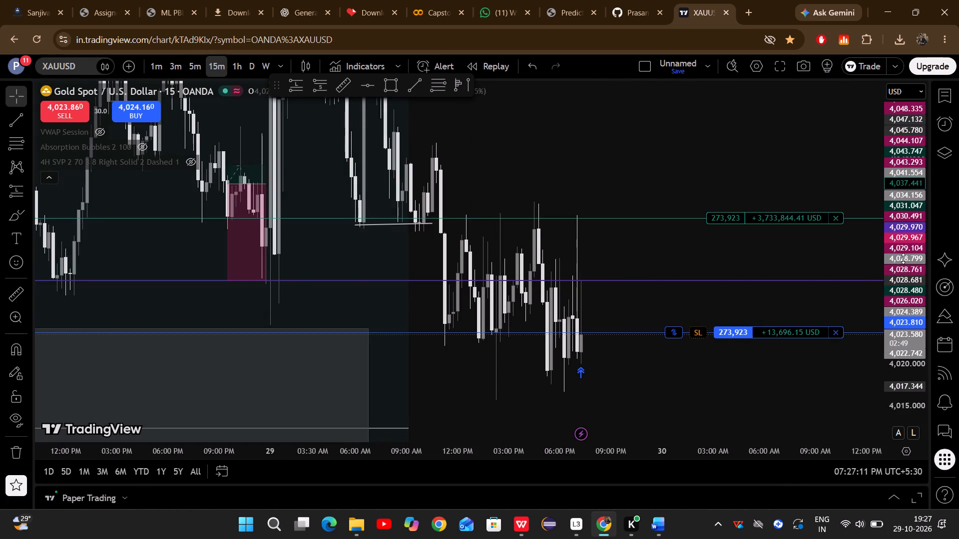
pyautogui.moveTo(904, 217); pyautogui.dragTo(914, 349)
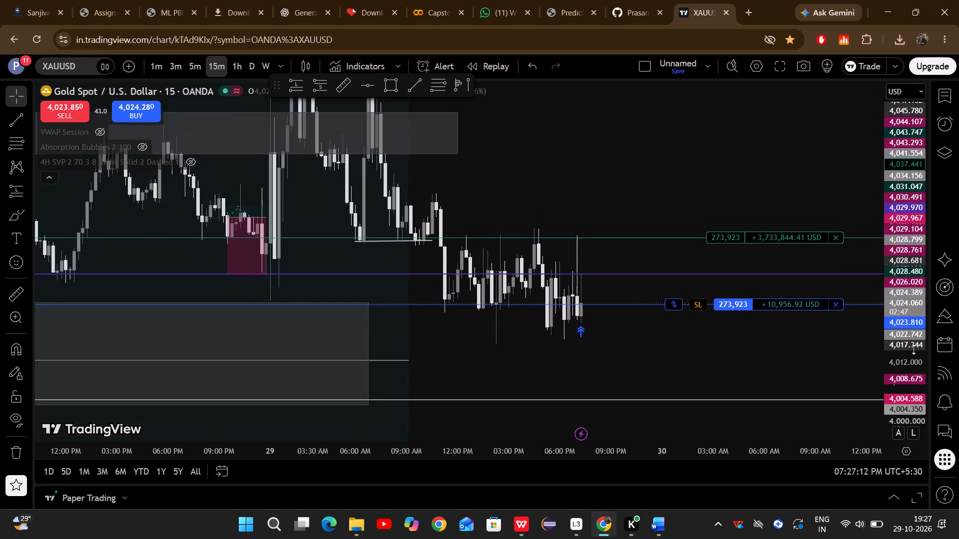
pyautogui.moveTo(914, 349); pyautogui.dragTo(923, 436)
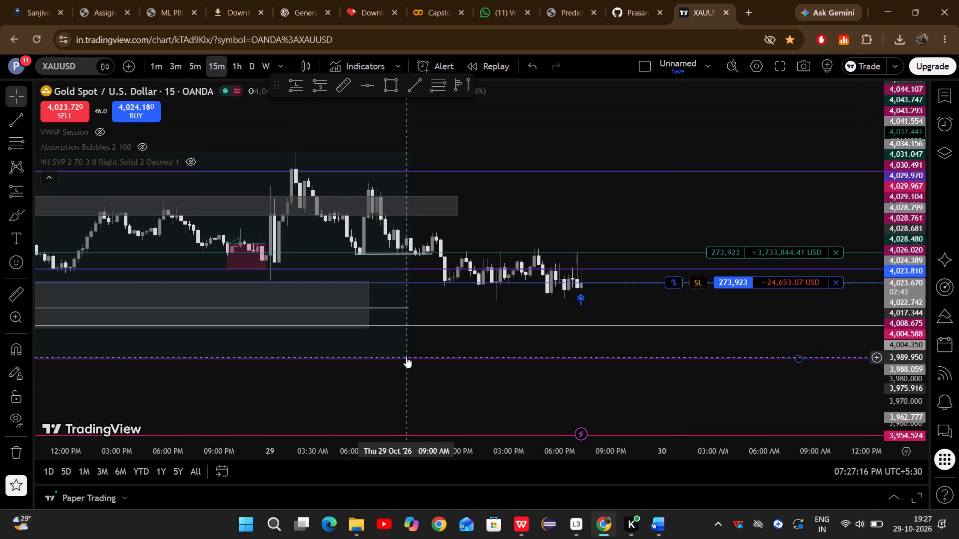
# Extend the volume profile's end anchor to the latest candle, at 07:15 PM on Thu 29 Oct.
pyautogui.click(406, 348)
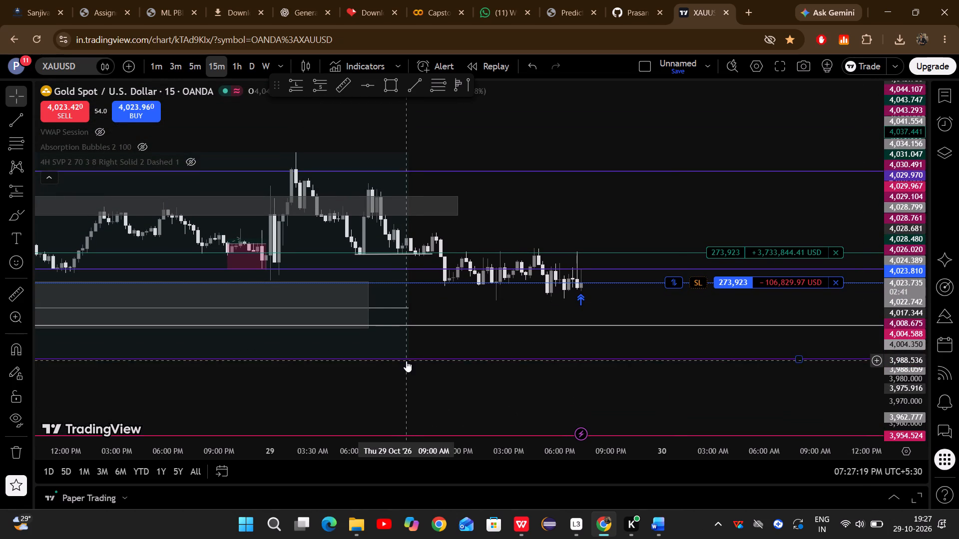
pyautogui.click(378, 331)
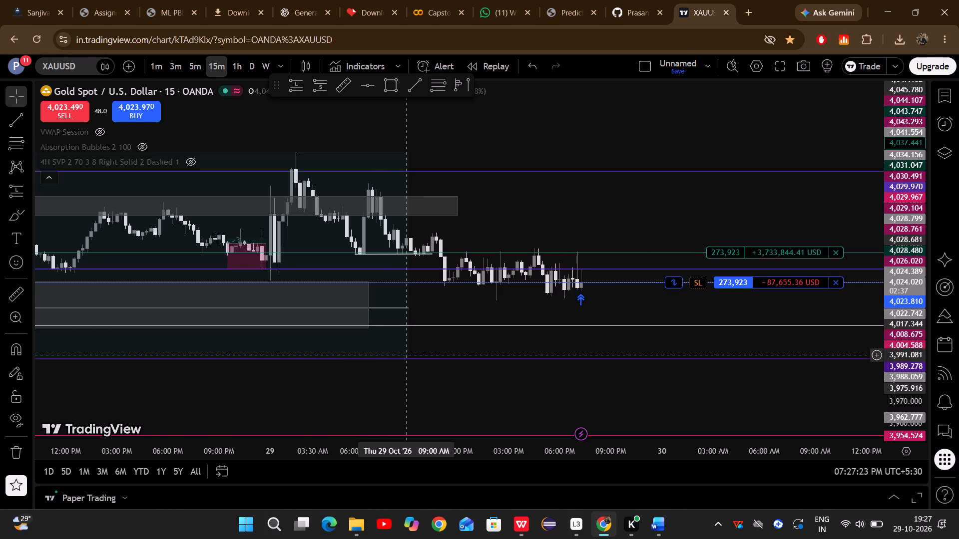
pyautogui.click(376, 307)
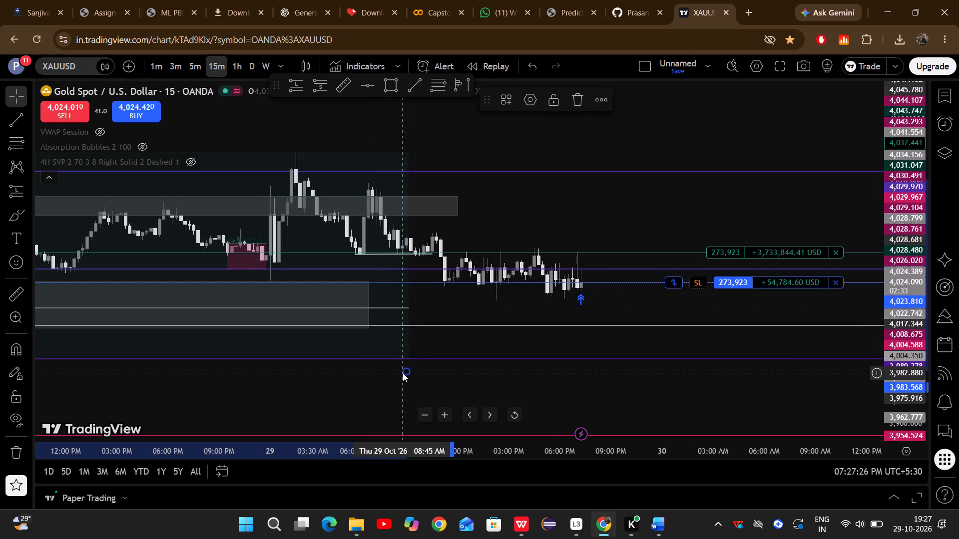
pyautogui.moveTo(406, 372); pyautogui.dragTo(666, 334)
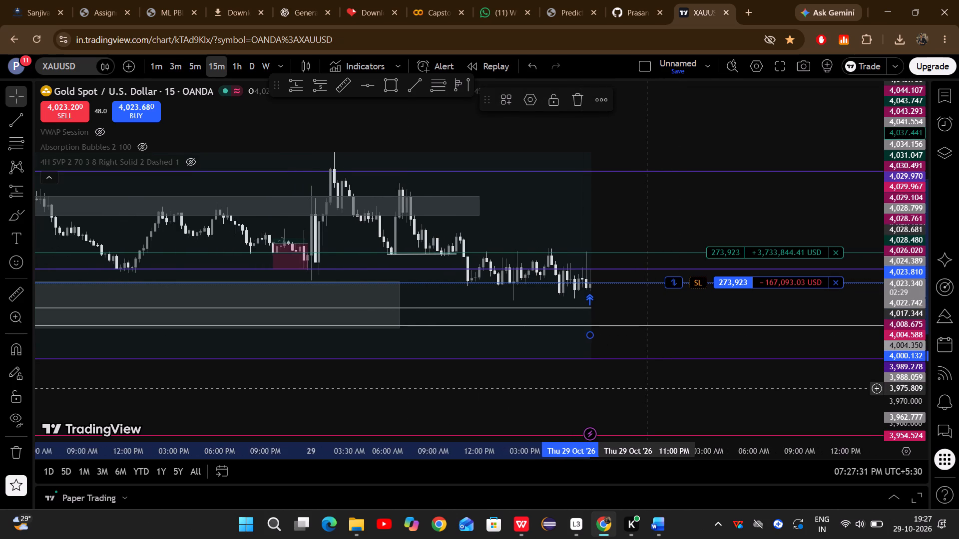
pyautogui.scroll(-1, 647, 388)
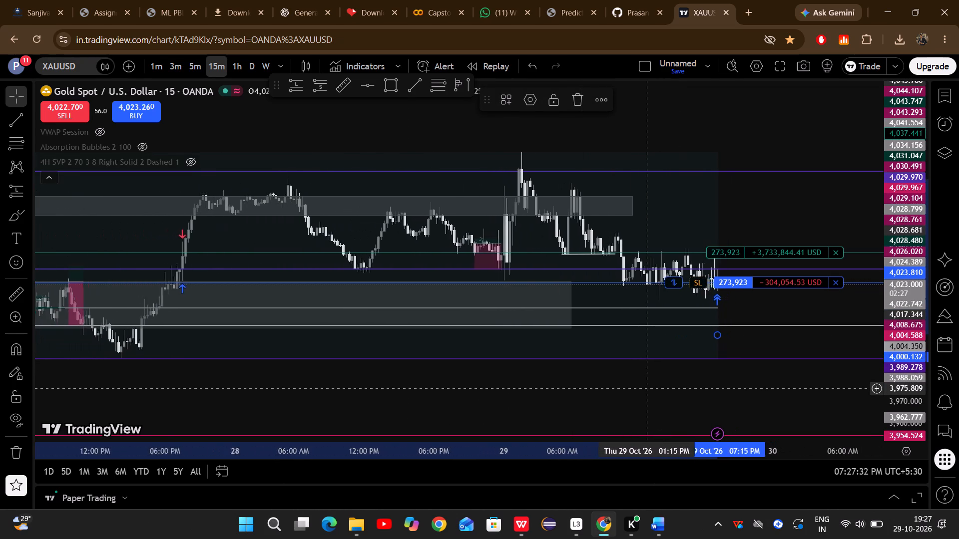
pyautogui.scroll(-2, 647, 388)
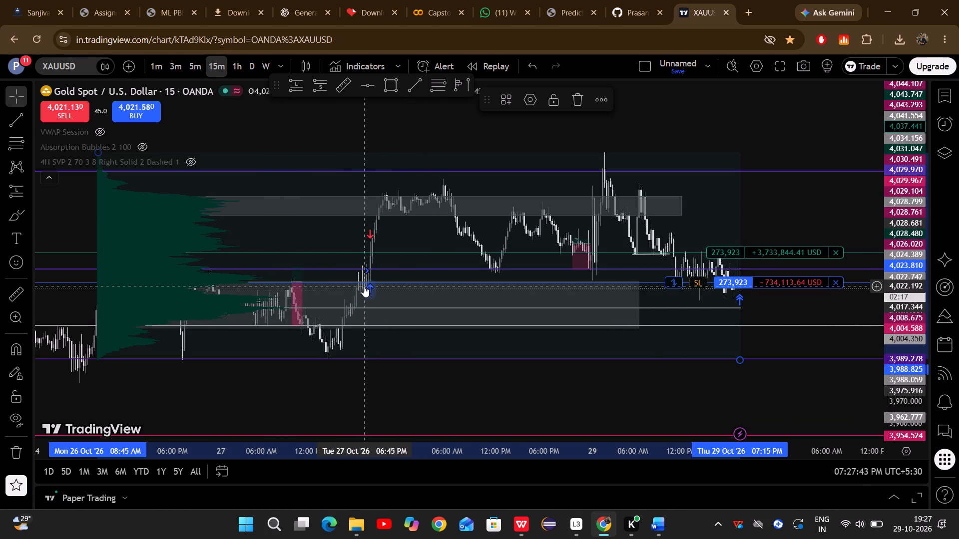
# Raise the lower grey zone's upper edge to about 4,028.4 and extend the zone to about 01:00 PM on Fri 30 Oct.
pyautogui.moveTo(370, 280); pyautogui.dragTo(371, 277)
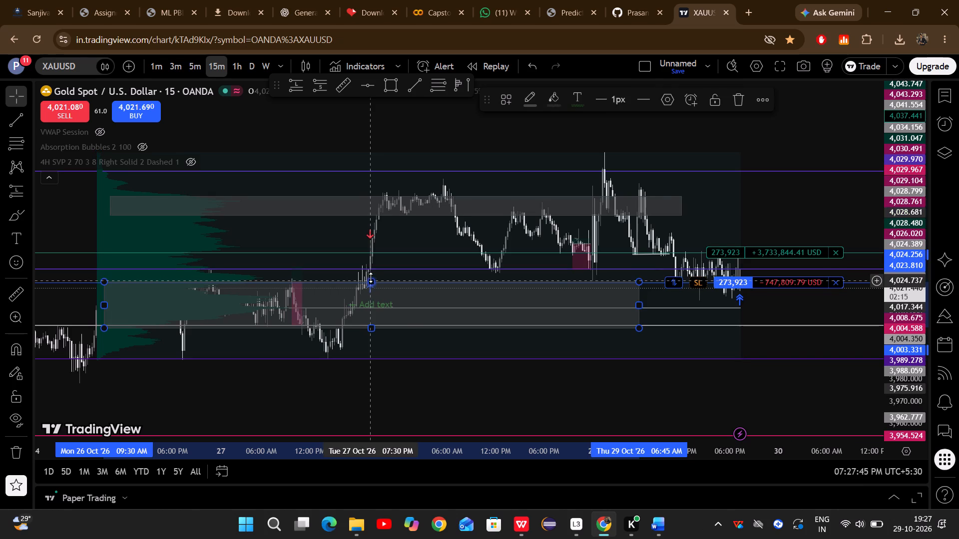
pyautogui.moveTo(371, 277); pyautogui.dragTo(372, 274)
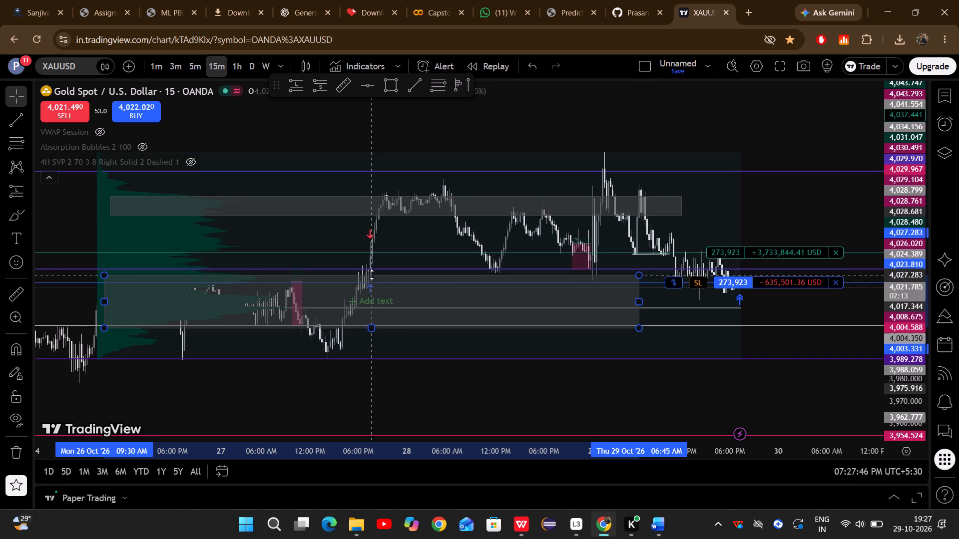
pyautogui.moveTo(372, 274); pyautogui.dragTo(372, 271)
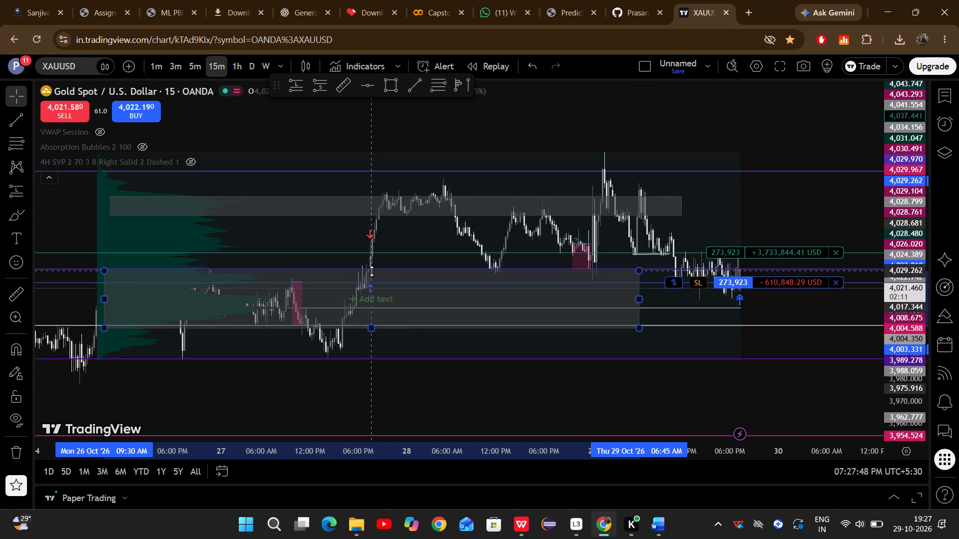
pyautogui.moveTo(372, 271); pyautogui.dragTo(372, 272)
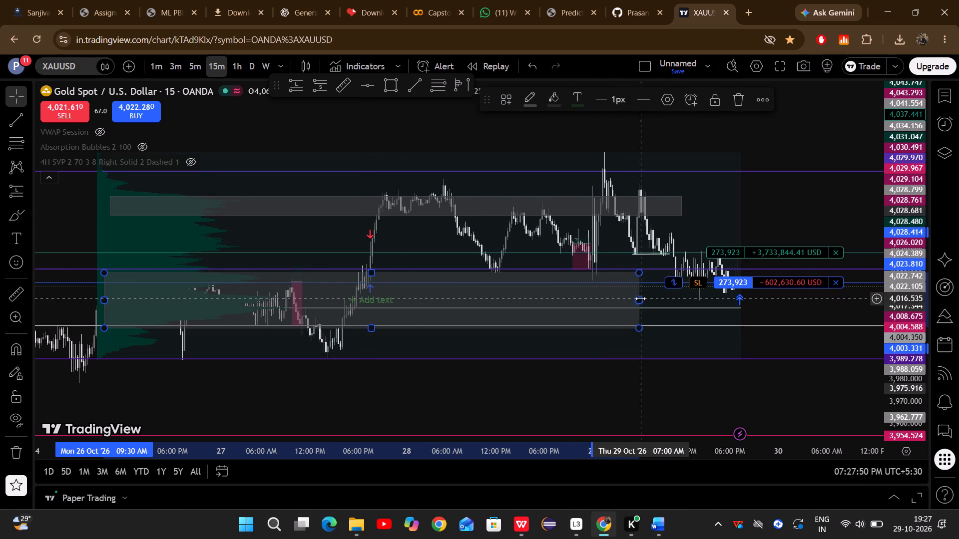
pyautogui.moveTo(640, 298); pyautogui.dragTo(831, 284)
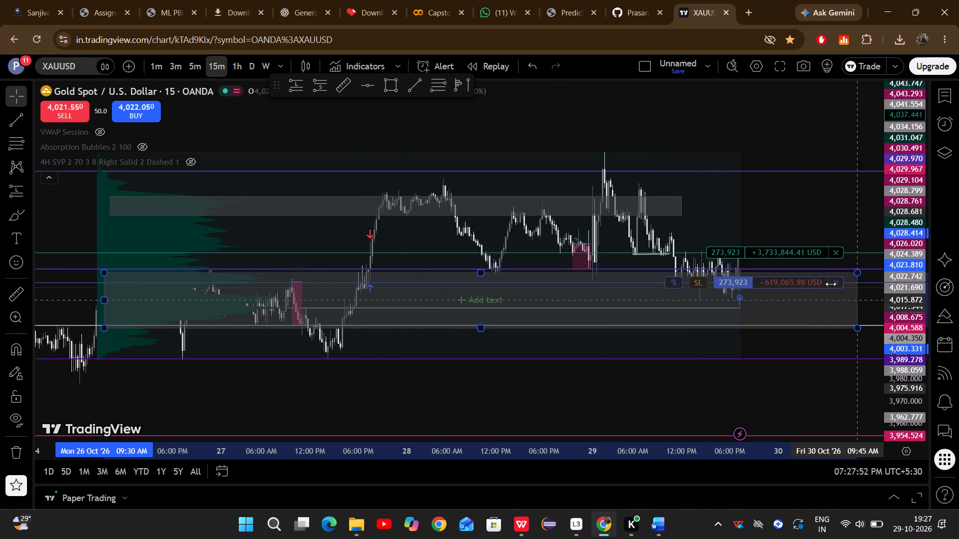
pyautogui.moveTo(831, 284); pyautogui.dragTo(896, 284)
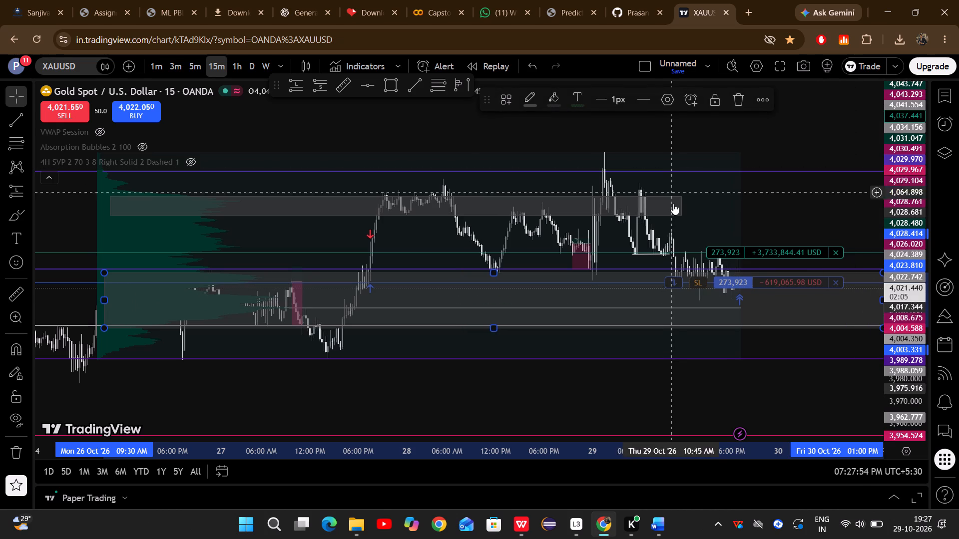
# Extend the upper grey zone past the latest candle into Fri 30 Oct and deselect it.
pyautogui.moveTo(683, 206); pyautogui.dragTo(764, 195)
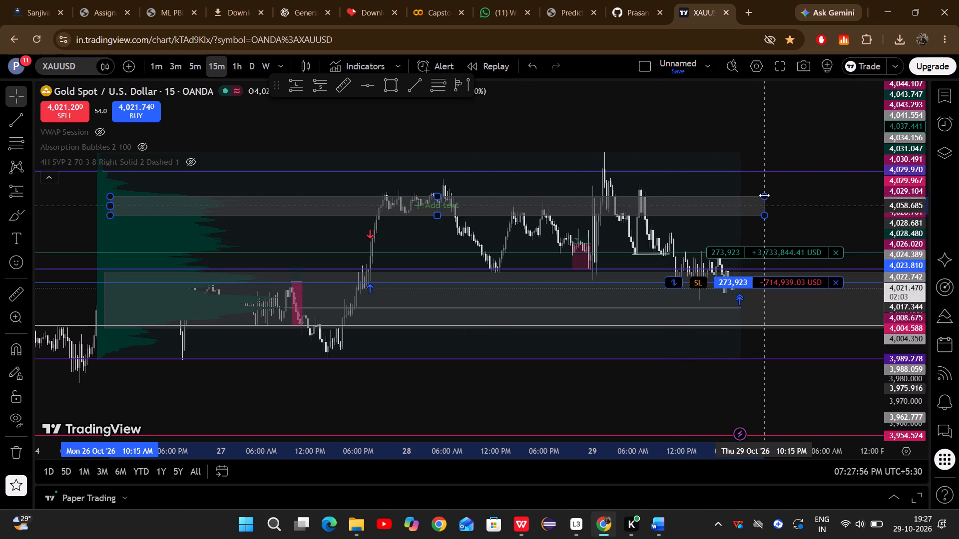
pyautogui.moveTo(764, 195); pyautogui.dragTo(895, 195)
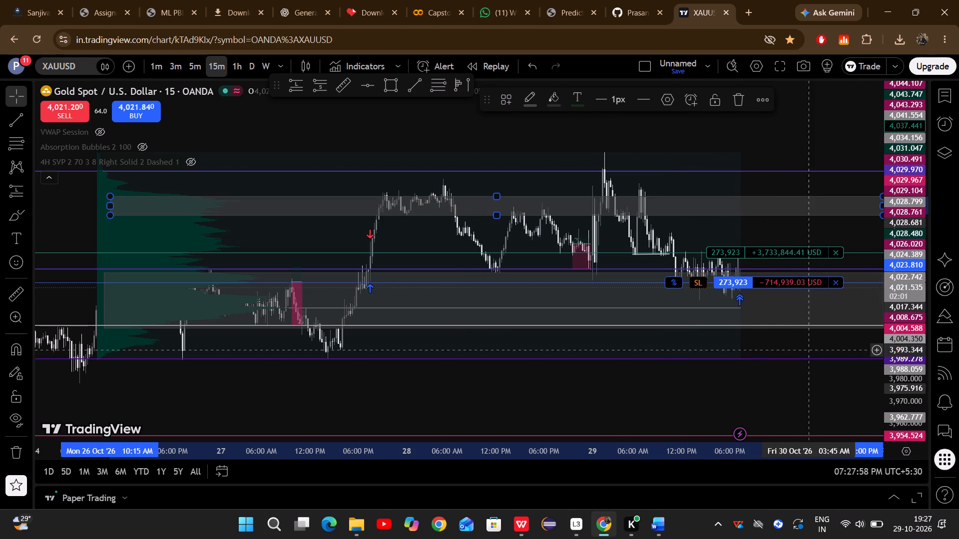
pyautogui.click(797, 372)
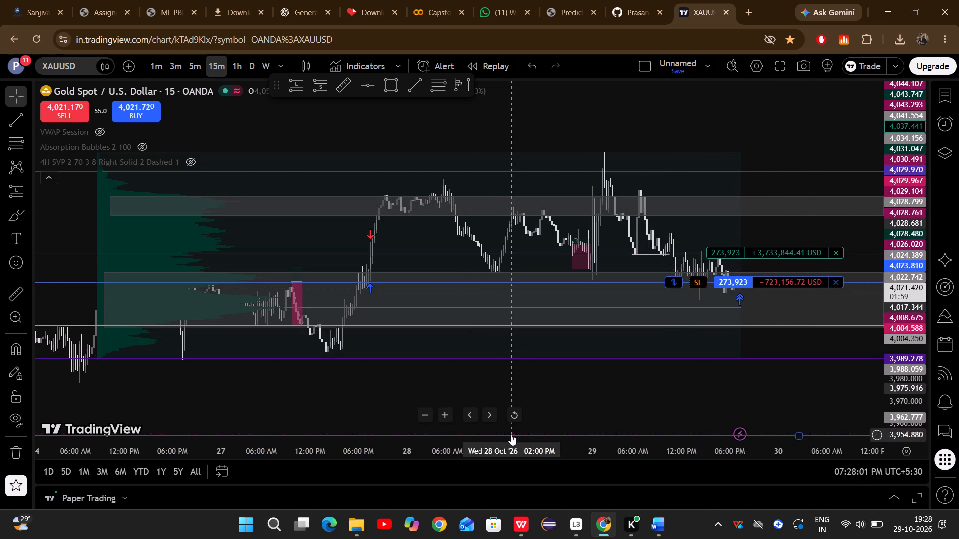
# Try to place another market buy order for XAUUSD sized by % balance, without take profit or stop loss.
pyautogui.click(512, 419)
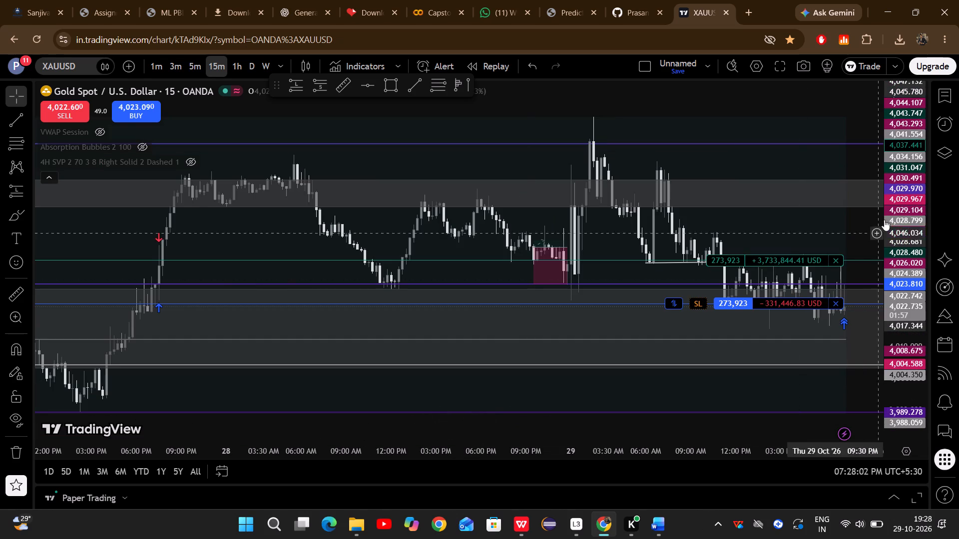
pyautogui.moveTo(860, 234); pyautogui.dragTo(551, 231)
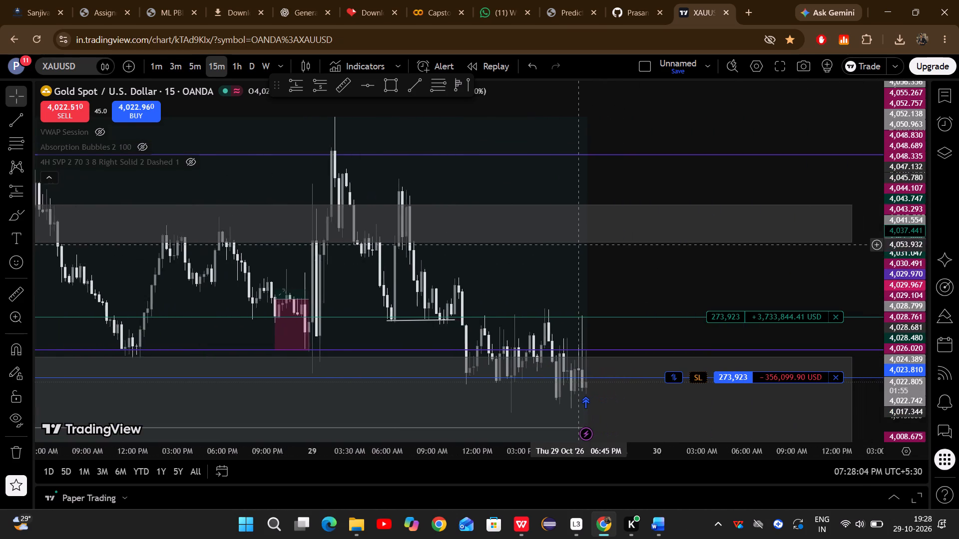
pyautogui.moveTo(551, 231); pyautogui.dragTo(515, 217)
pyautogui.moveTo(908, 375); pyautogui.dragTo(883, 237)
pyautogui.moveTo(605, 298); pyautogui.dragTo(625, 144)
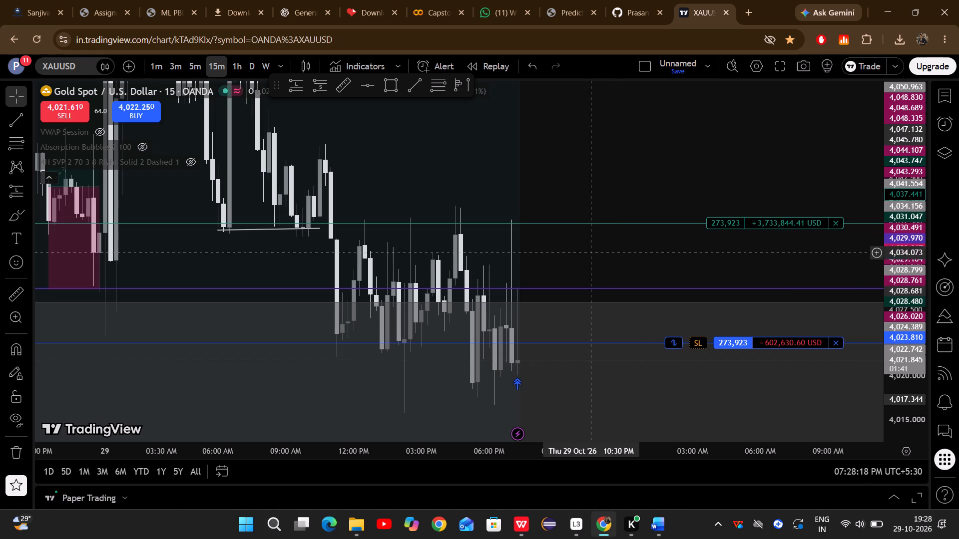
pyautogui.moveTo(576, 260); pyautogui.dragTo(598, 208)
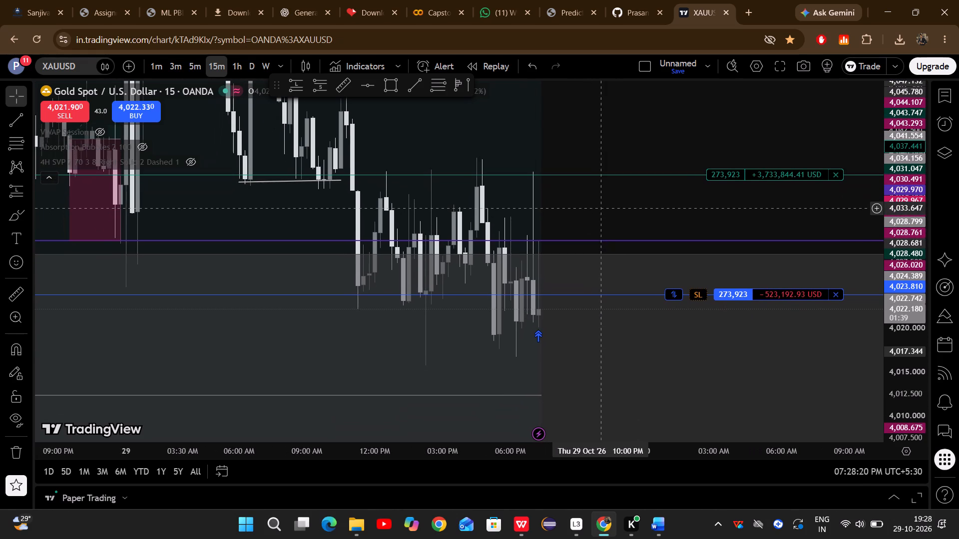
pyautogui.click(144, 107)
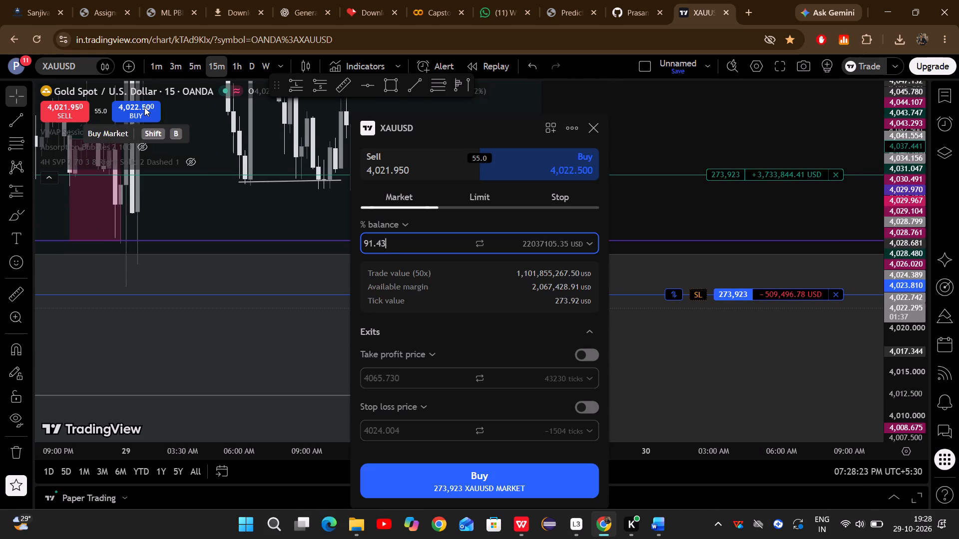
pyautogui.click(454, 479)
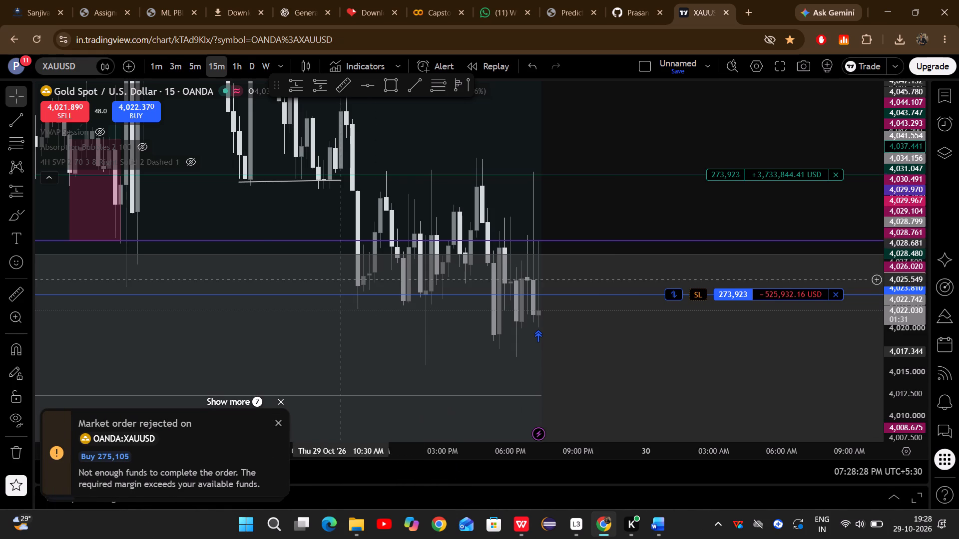
# Set up another XAUUSD market buy order sized by Risk % balance with a value of 100, and try to submit it.
pyautogui.click(145, 108)
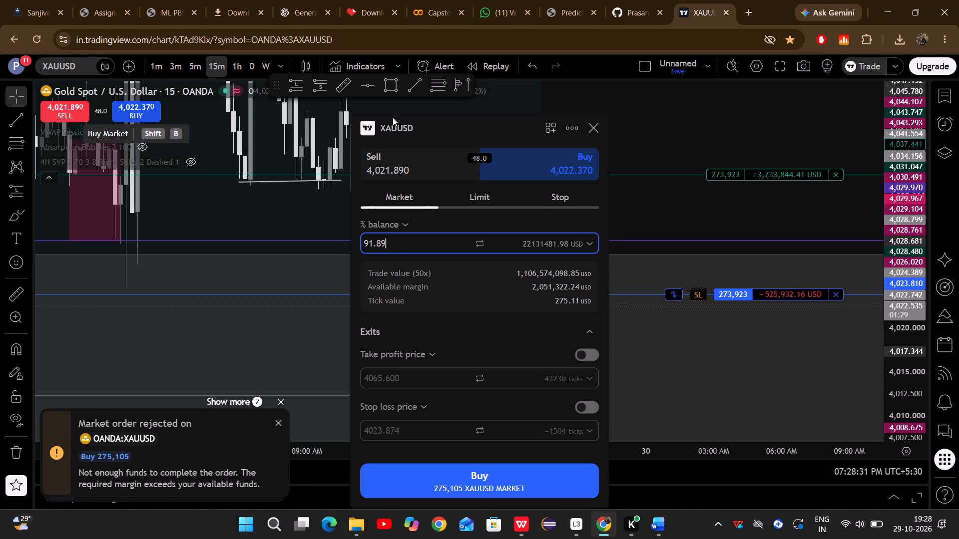
pyautogui.click(399, 220)
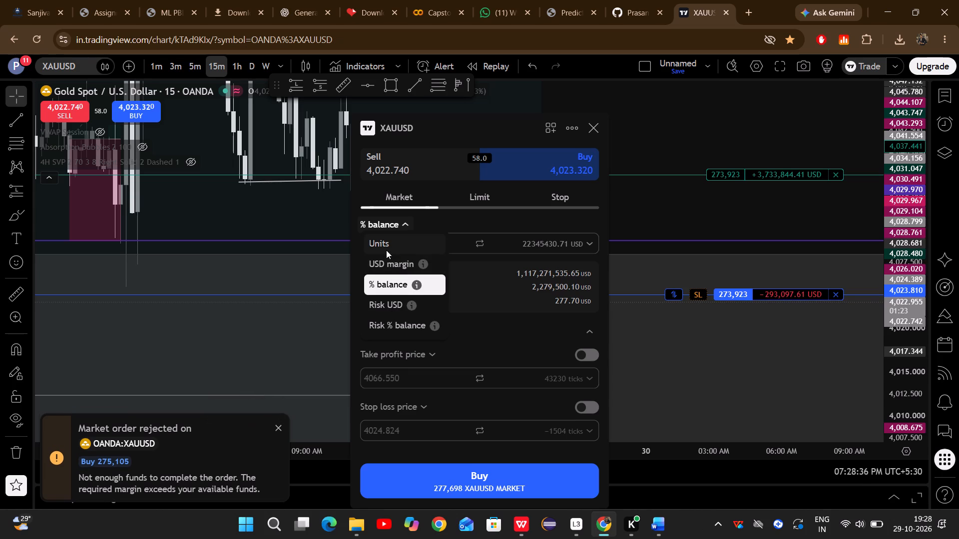
pyautogui.click(386, 324)
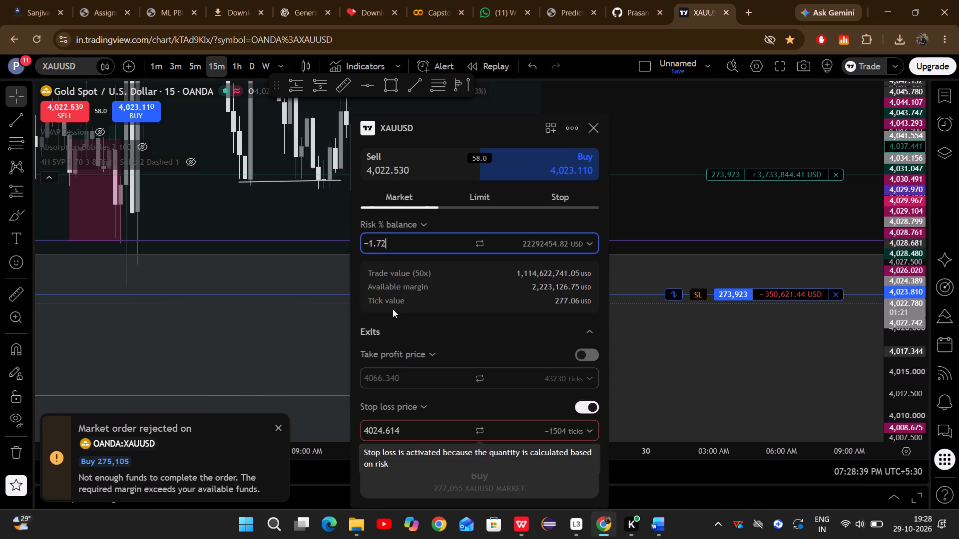
pyautogui.click(415, 236)
pyautogui.press('BackSpace')
pyautogui.press('BackSpace')
pyautogui.press('BackSpace')
pyautogui.press('BackSpace')
pyautogui.press('BackSpace')
pyautogui.press('BackSpace')
pyautogui.press('BackSpace')
pyautogui.press('BackSpace')
pyautogui.press('BackSpace')
pyautogui.press('BackSpace')
pyautogui.press('BackSpace')
pyautogui.press('BackSpace')
pyautogui.press('BackSpace')
pyautogui.press('BackSpace')
pyautogui.press('BackSpace')
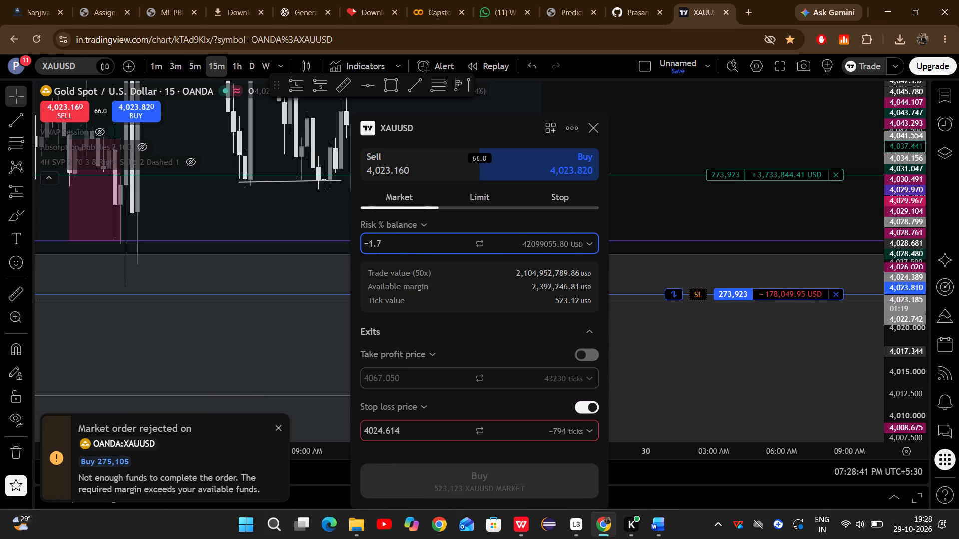
pyautogui.press('1')
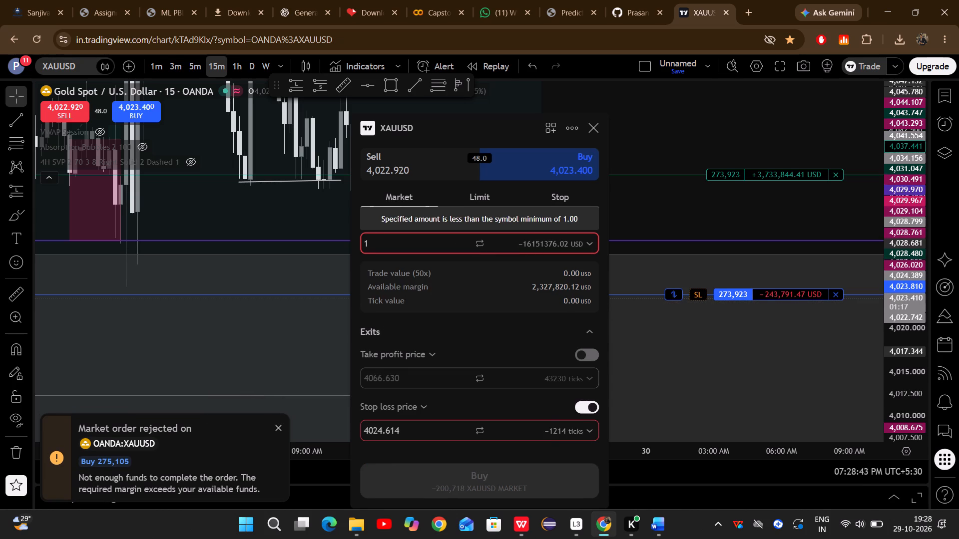
pyautogui.write('00')
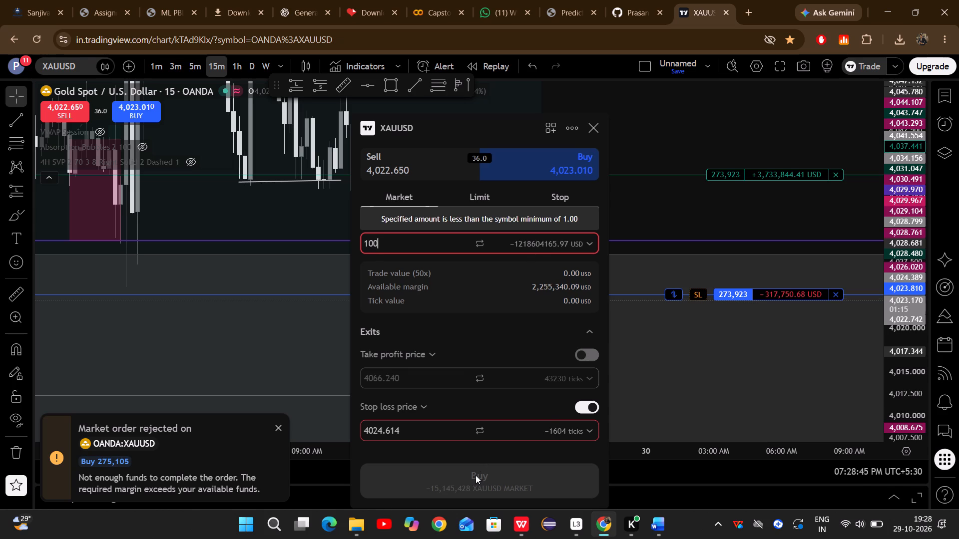
pyautogui.click(476, 475)
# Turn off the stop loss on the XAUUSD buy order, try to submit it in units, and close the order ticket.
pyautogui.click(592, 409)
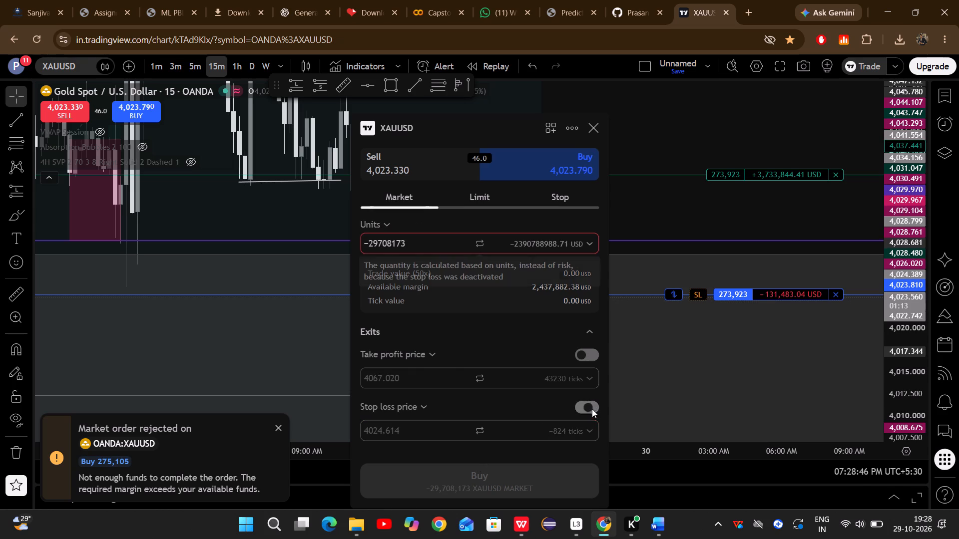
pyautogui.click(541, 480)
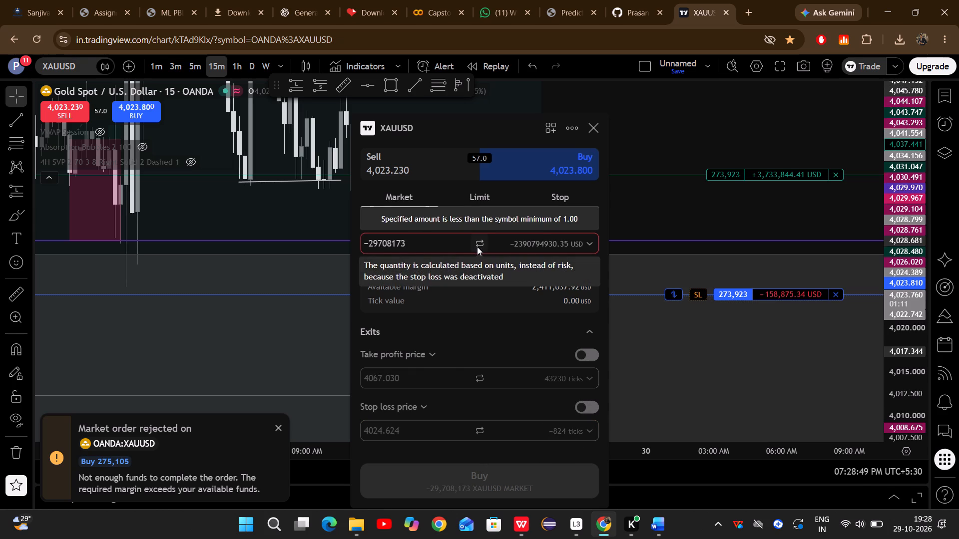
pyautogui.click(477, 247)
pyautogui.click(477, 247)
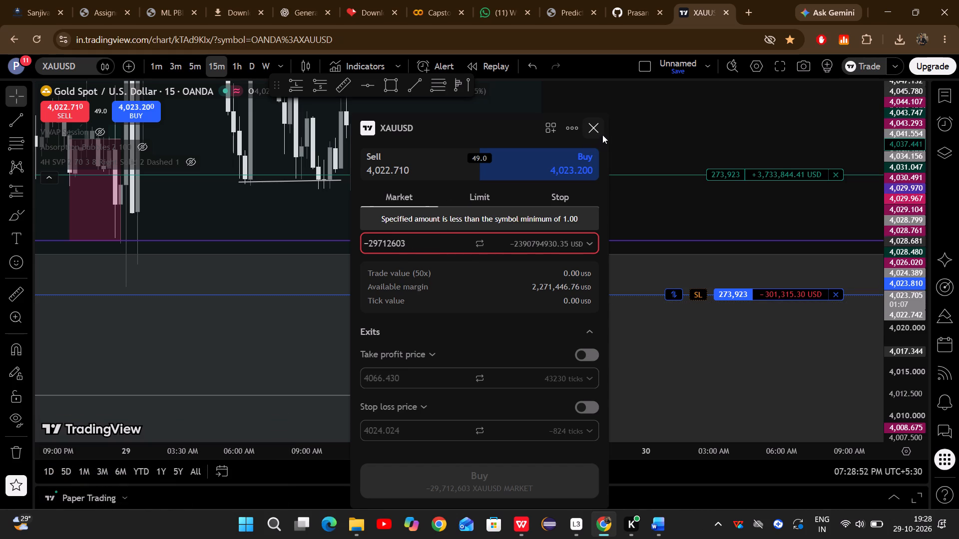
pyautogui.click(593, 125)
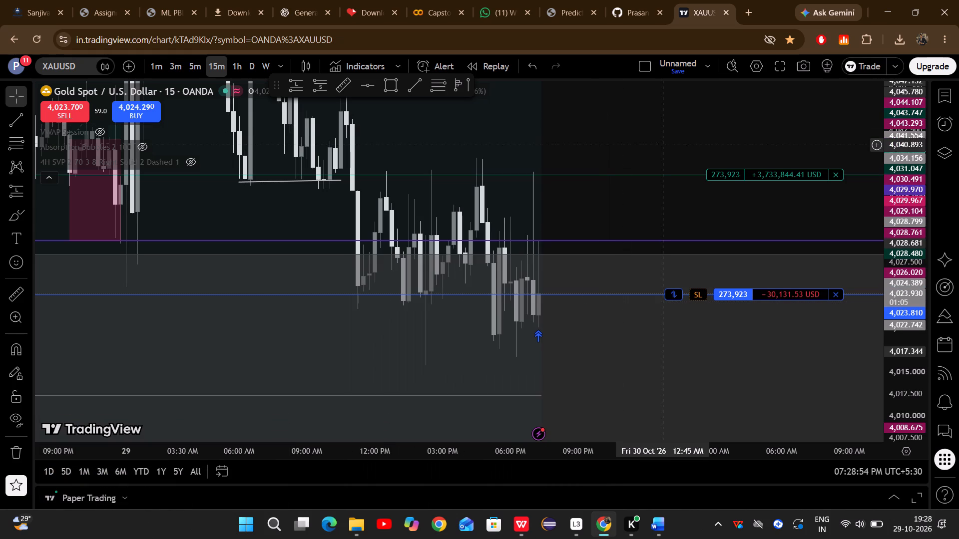
# Draw a long position at the 07:15 PM candle on 29 Oct, with entry about 4,023.8 and target about 4,037.4.
pyautogui.moveTo(672, 139); pyautogui.dragTo(583, 172)
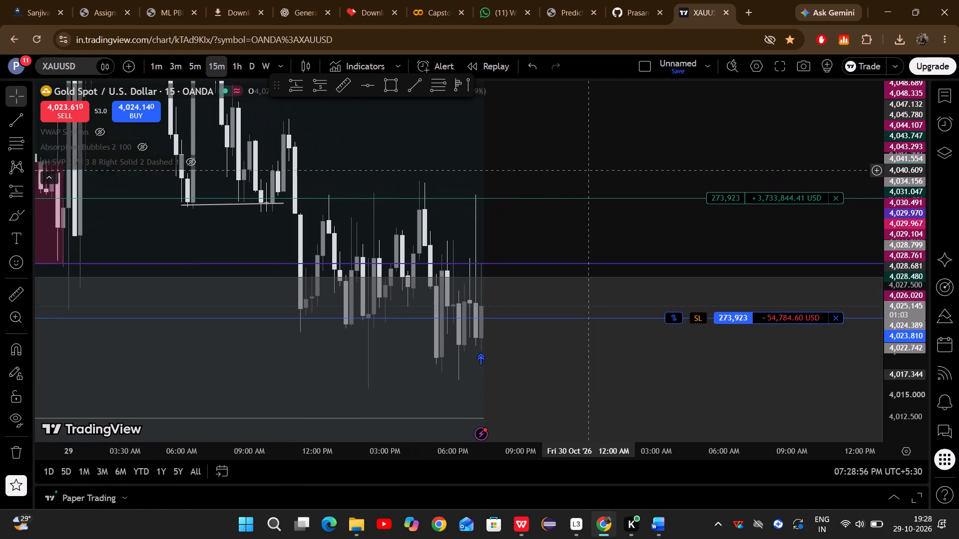
pyautogui.moveTo(583, 172); pyautogui.dragTo(576, 175)
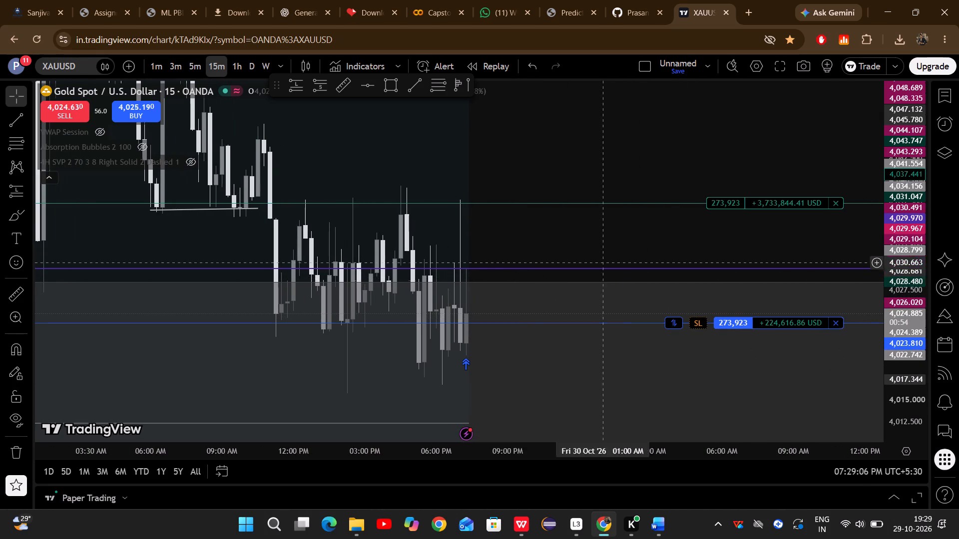
pyautogui.moveTo(623, 272); pyautogui.dragTo(623, 242)
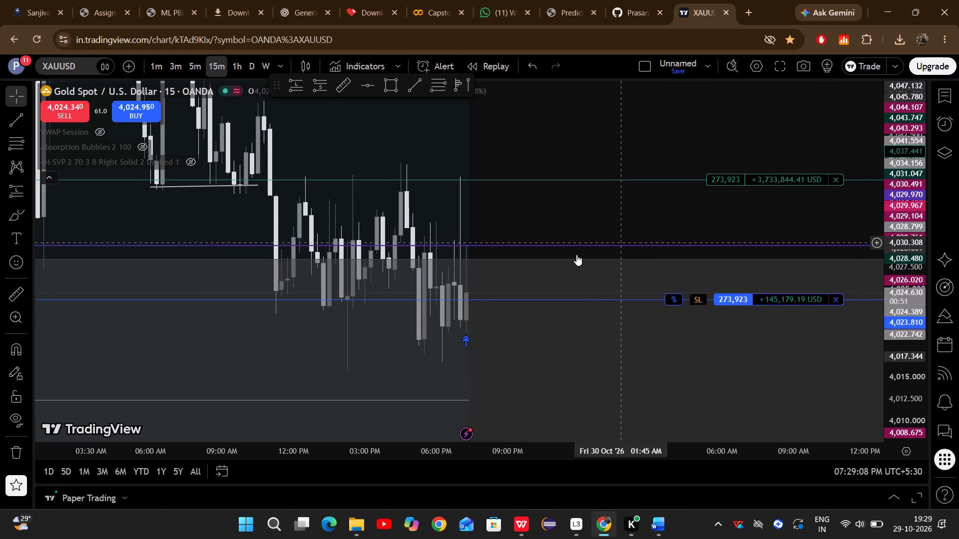
pyautogui.click(295, 90)
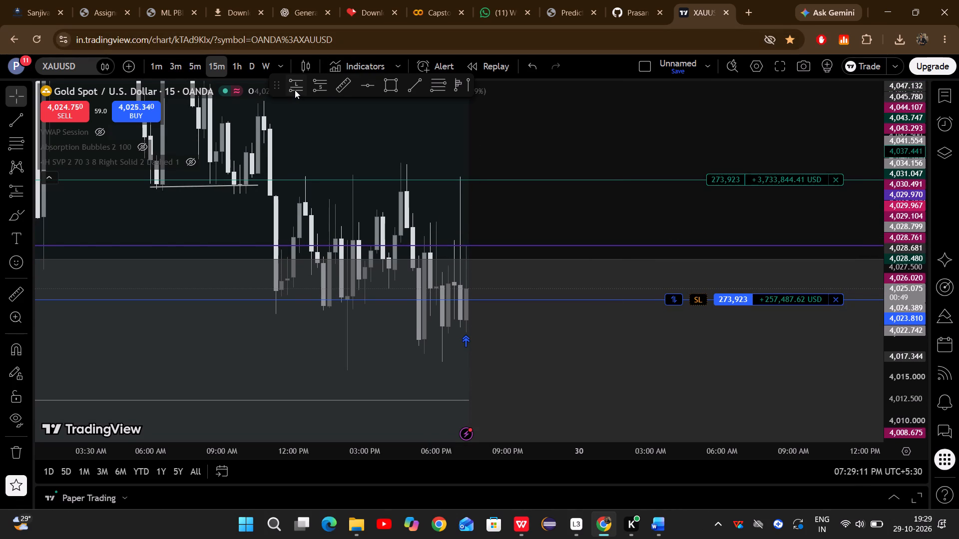
pyautogui.click(466, 299)
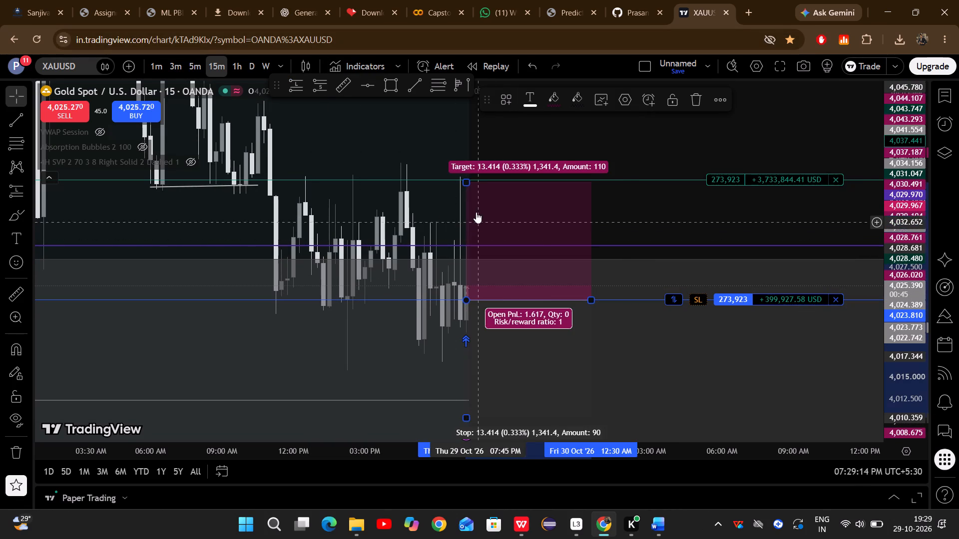
pyautogui.click(468, 183)
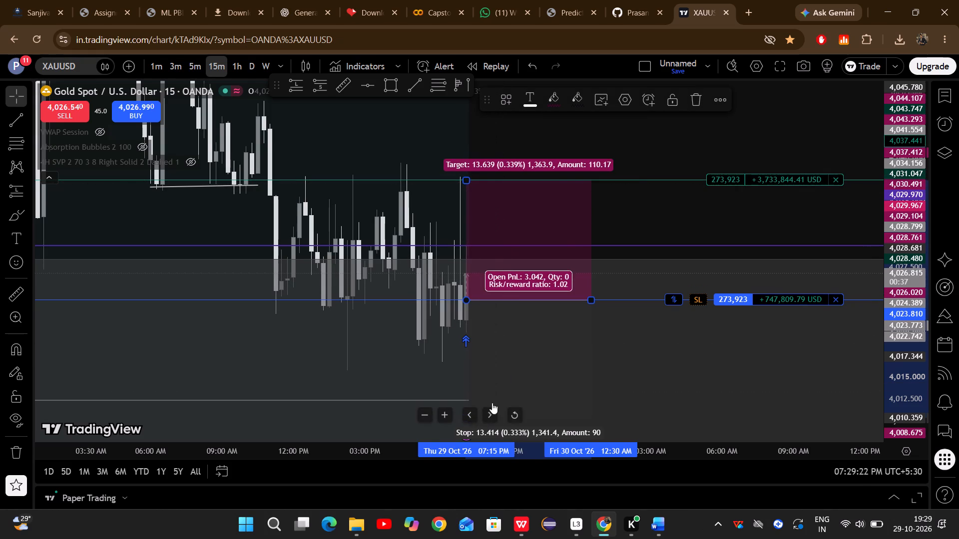
# Raise the long position drawing's stop level to about 4,019.4.
pyautogui.moveTo(639, 367); pyautogui.dragTo(642, 268)
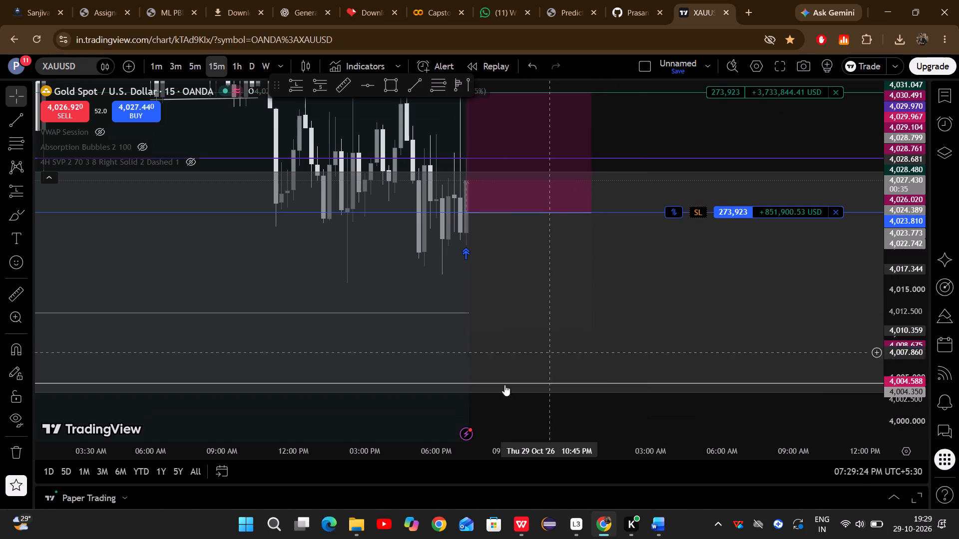
pyautogui.moveTo(466, 328); pyautogui.dragTo(483, 267)
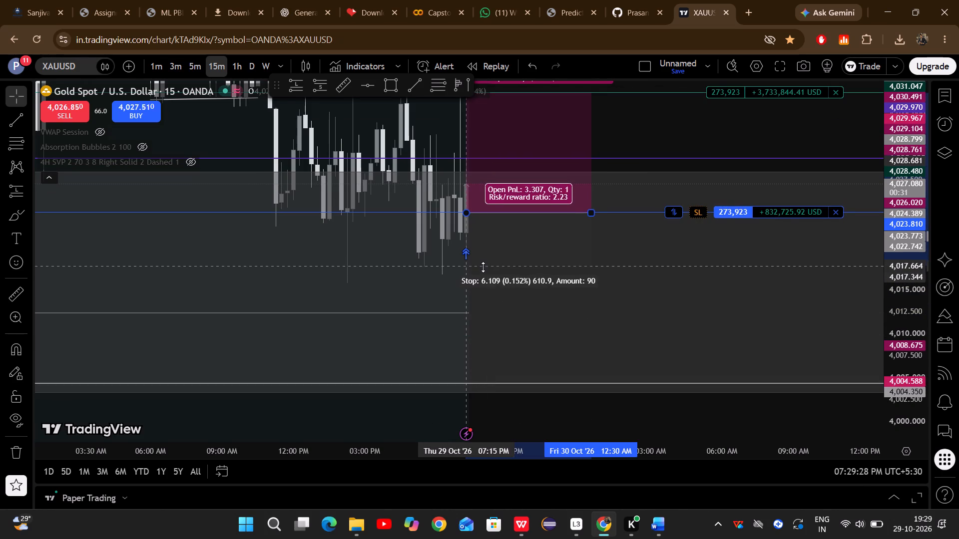
pyautogui.moveTo(483, 267); pyautogui.dragTo(483, 257)
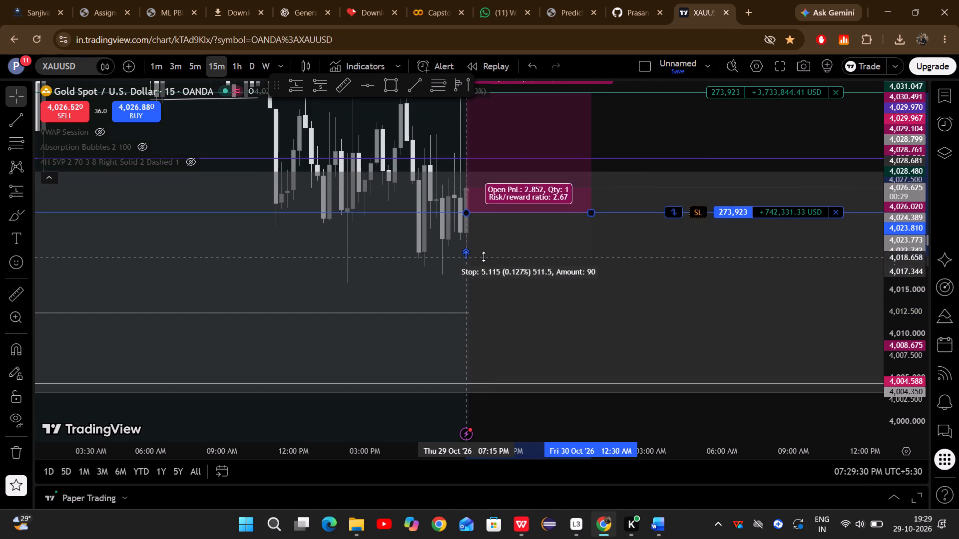
pyautogui.moveTo(483, 257); pyautogui.dragTo(483, 251)
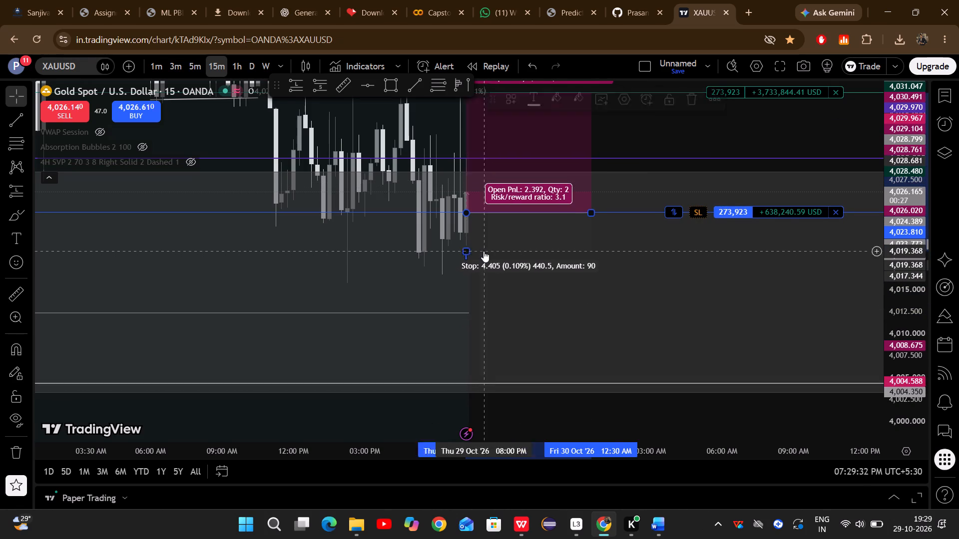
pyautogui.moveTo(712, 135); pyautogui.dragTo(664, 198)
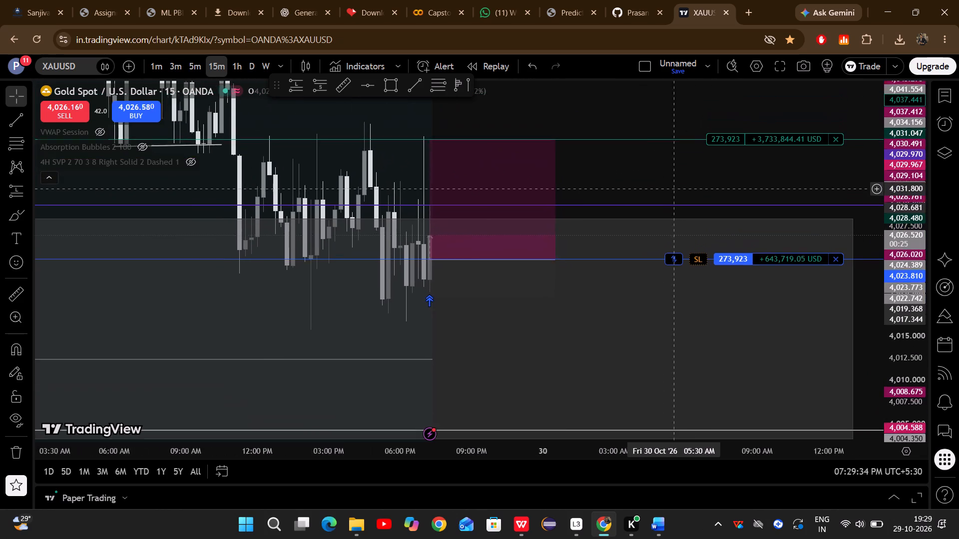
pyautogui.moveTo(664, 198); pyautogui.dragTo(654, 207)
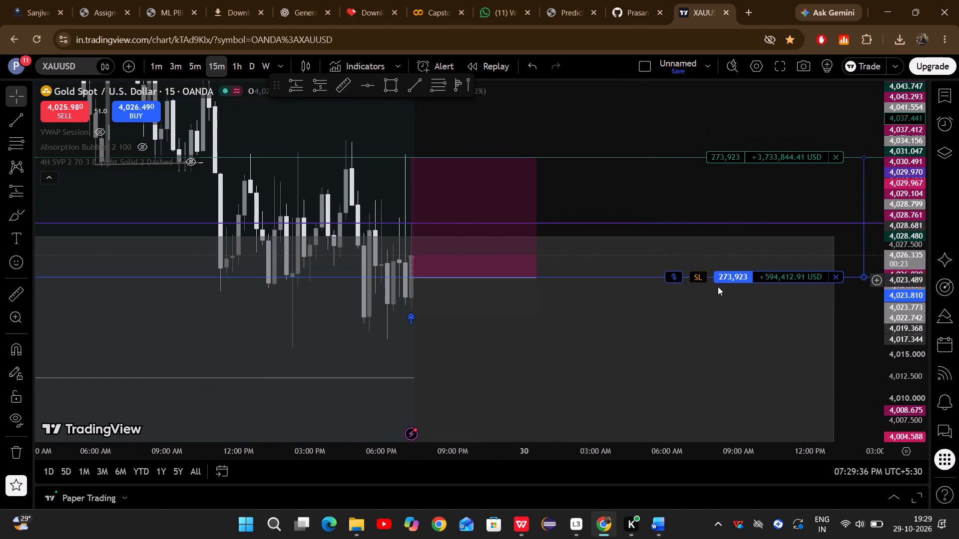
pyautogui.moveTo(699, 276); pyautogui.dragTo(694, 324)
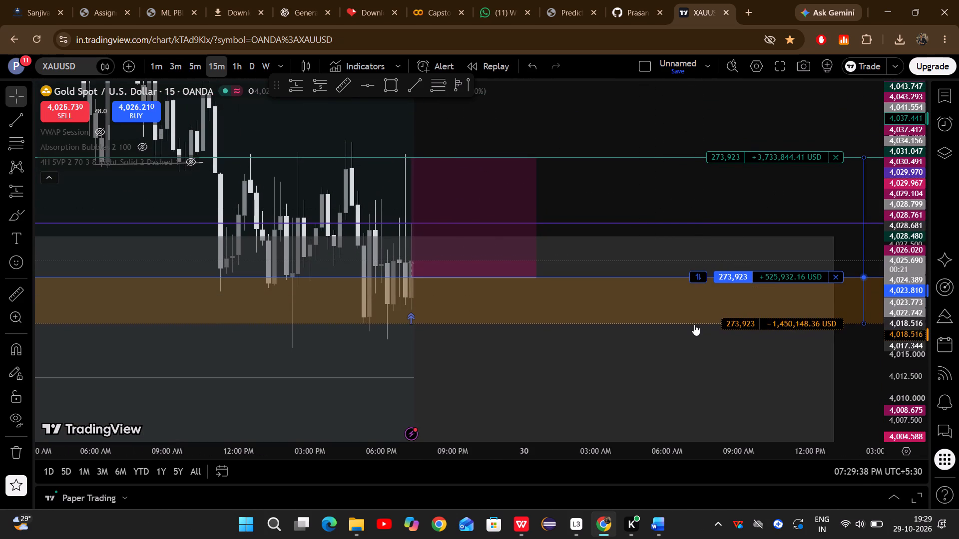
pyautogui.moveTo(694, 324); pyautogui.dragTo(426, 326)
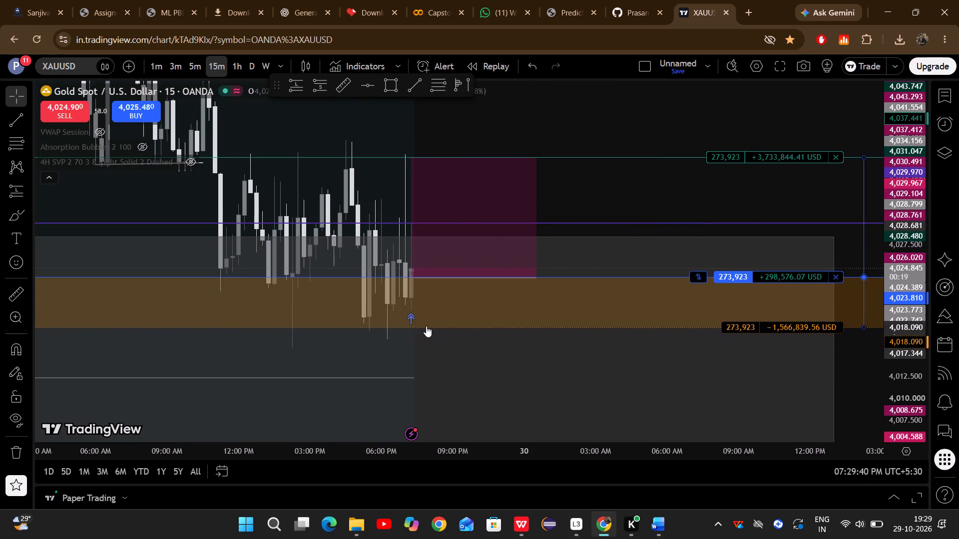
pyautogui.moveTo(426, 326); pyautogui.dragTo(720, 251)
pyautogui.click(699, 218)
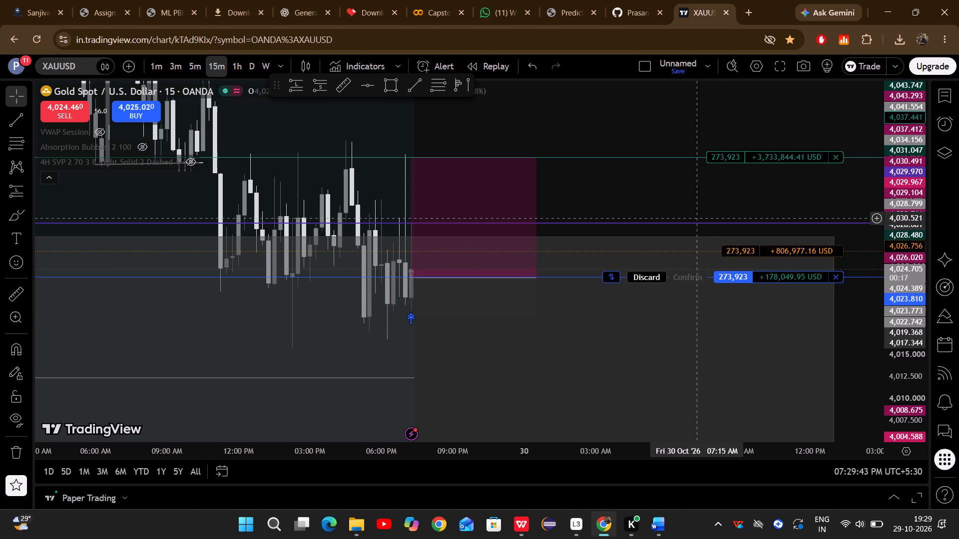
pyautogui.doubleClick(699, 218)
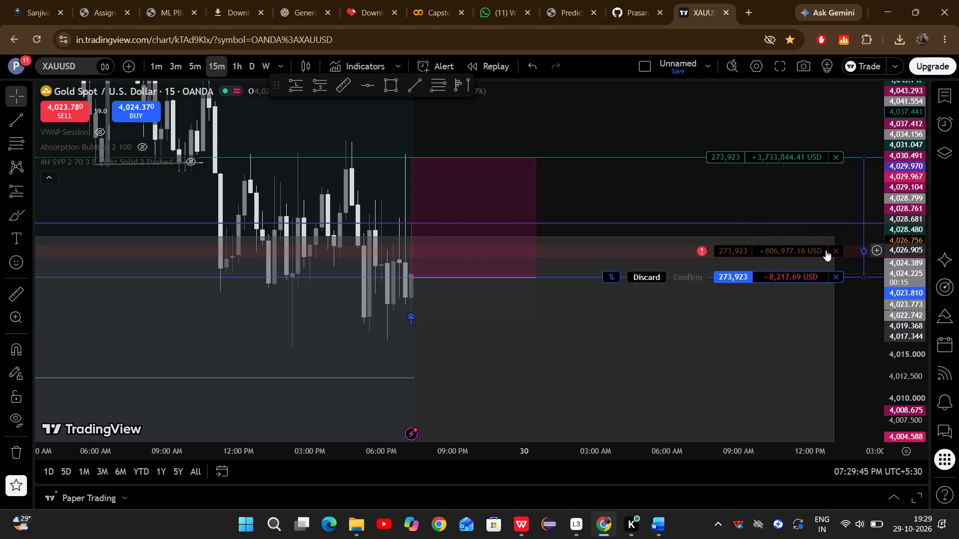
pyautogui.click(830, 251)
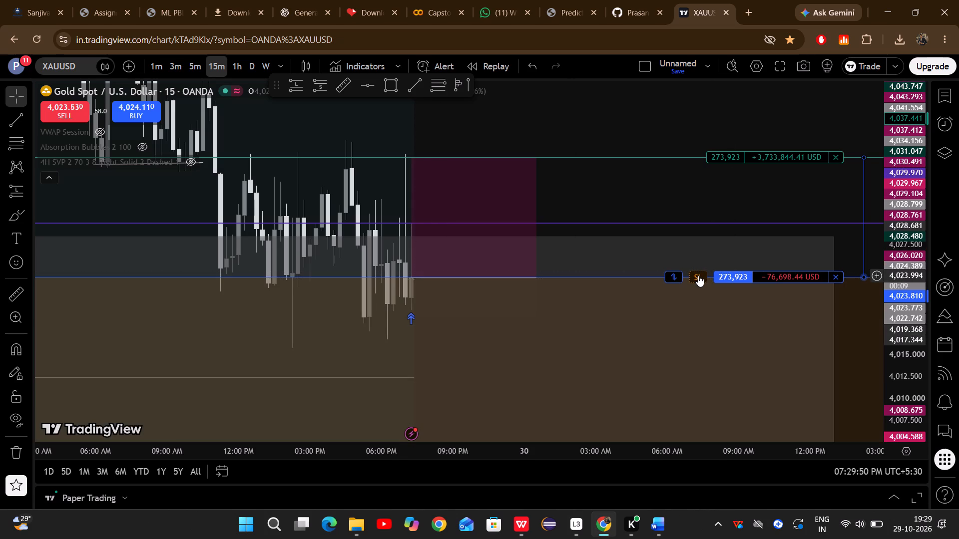
# Add a stop loss to the open XAUUSD long position at 4,020.159, below the entry.
pyautogui.moveTo(698, 275); pyautogui.dragTo(690, 320)
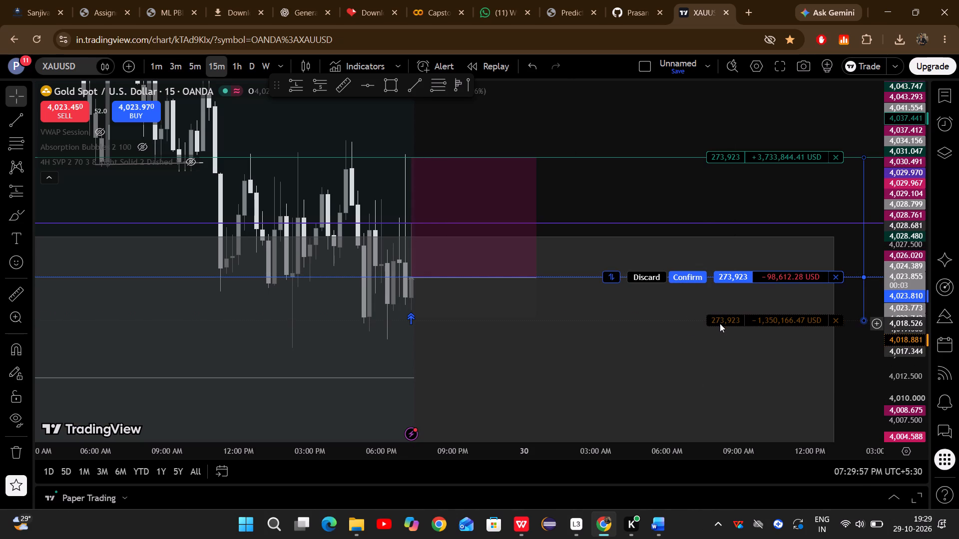
pyautogui.moveTo(720, 323); pyautogui.dragTo(722, 310)
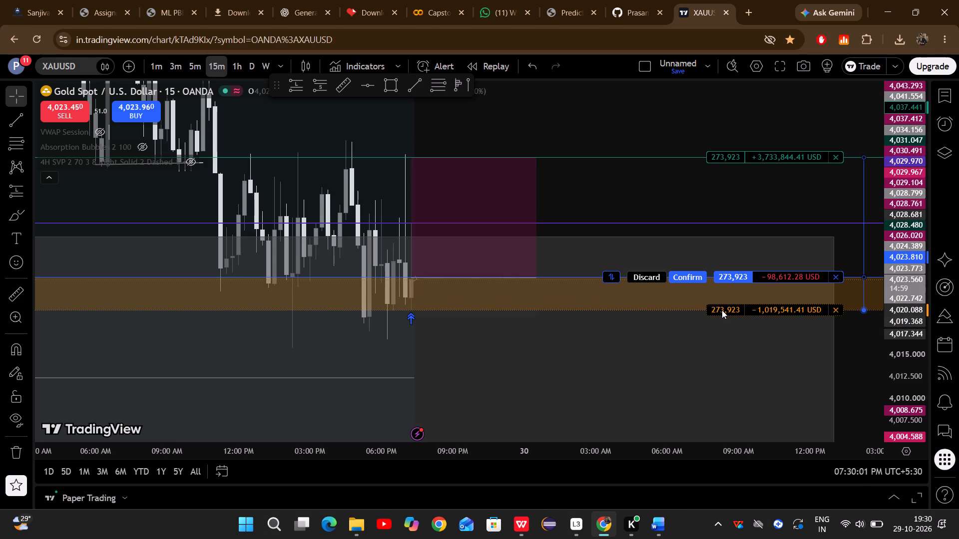
pyautogui.moveTo(722, 310); pyautogui.dragTo(722, 309)
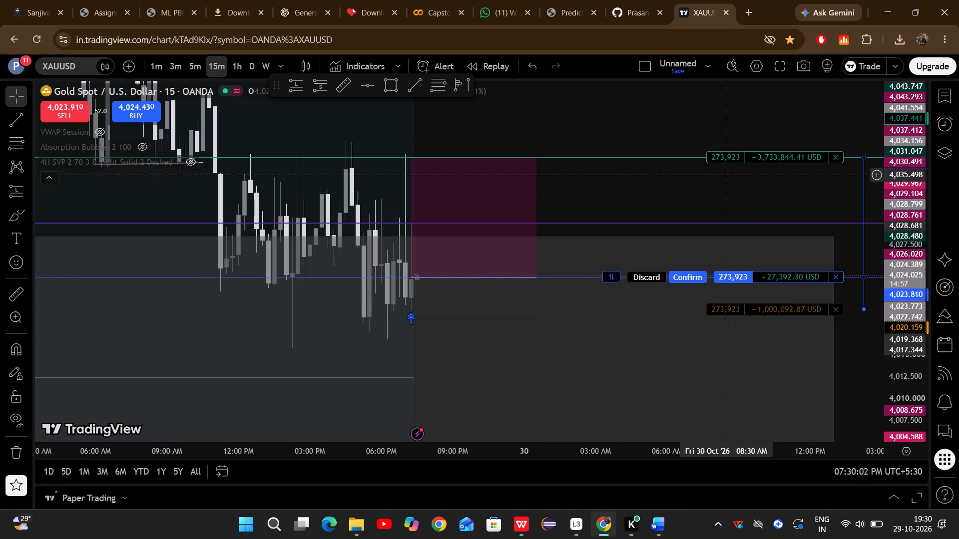
# Lower the open position's take profit to 4,035.214 and confirm the modified exit orders.
pyautogui.moveTo(723, 154); pyautogui.dragTo(725, 171)
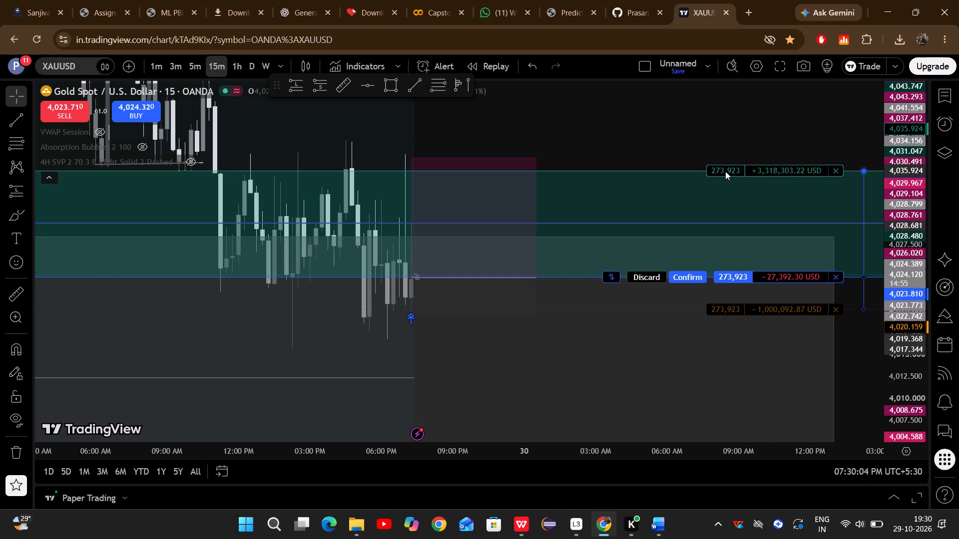
pyautogui.moveTo(725, 171); pyautogui.dragTo(731, 184)
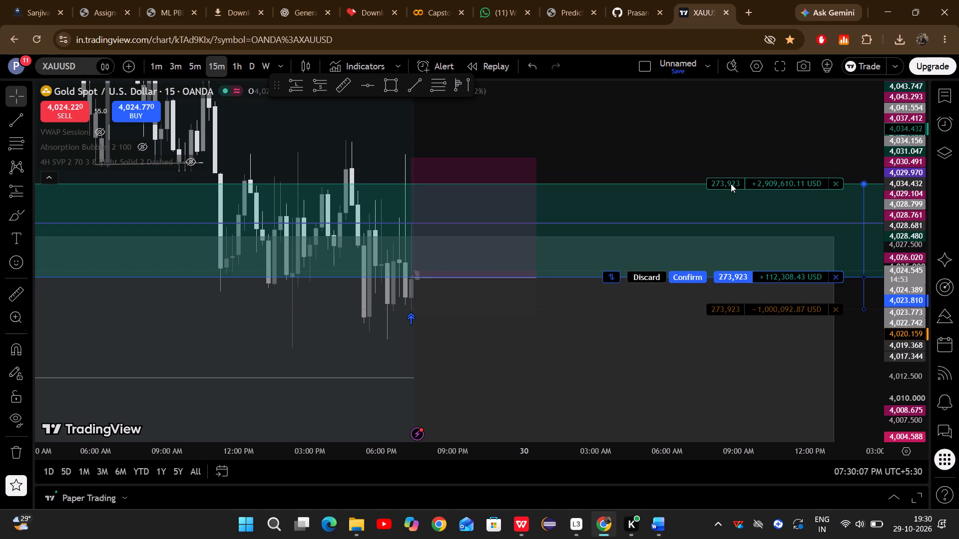
pyautogui.moveTo(731, 184); pyautogui.dragTo(731, 177)
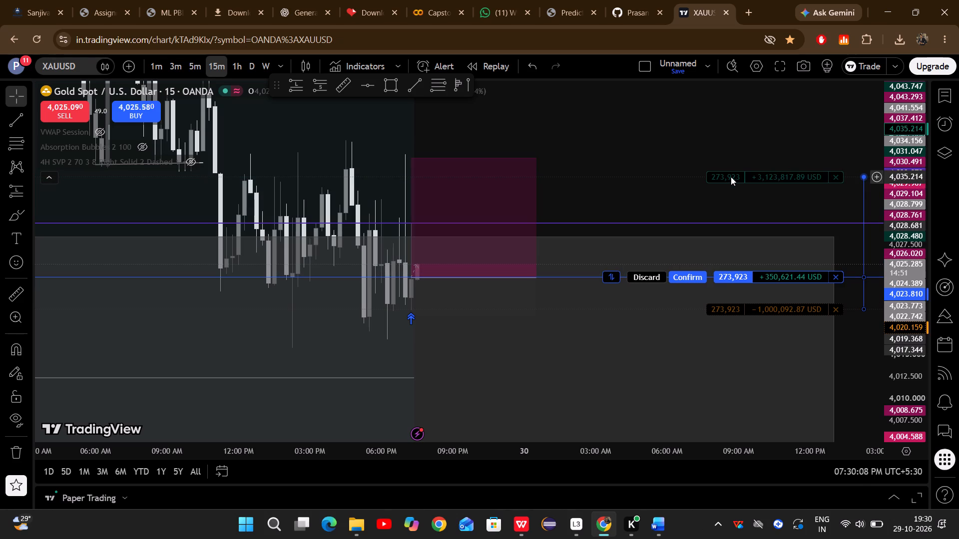
pyautogui.click(682, 274)
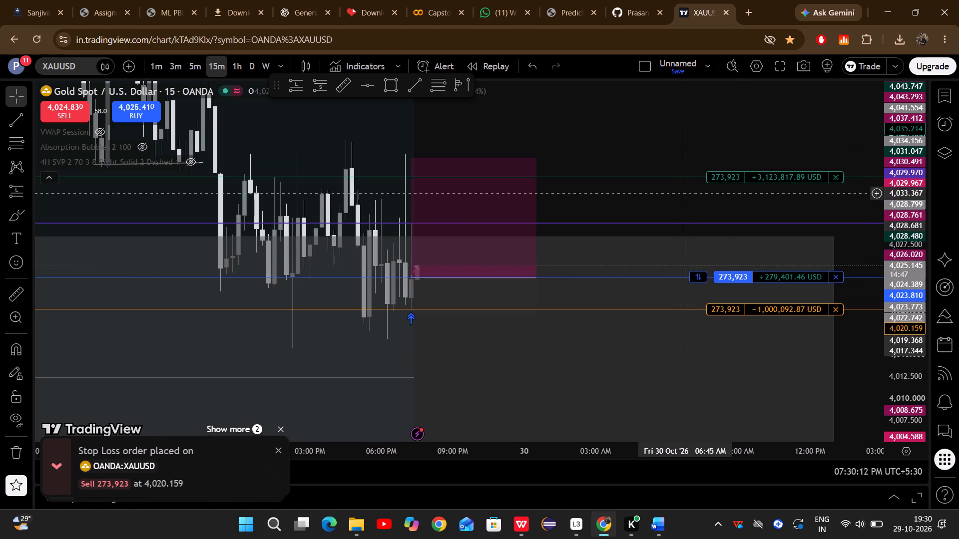
# Lower the long position drawing's target to about 4,035.1, close to the take profit line.
pyautogui.moveTo(658, 142); pyautogui.dragTo(657, 162)
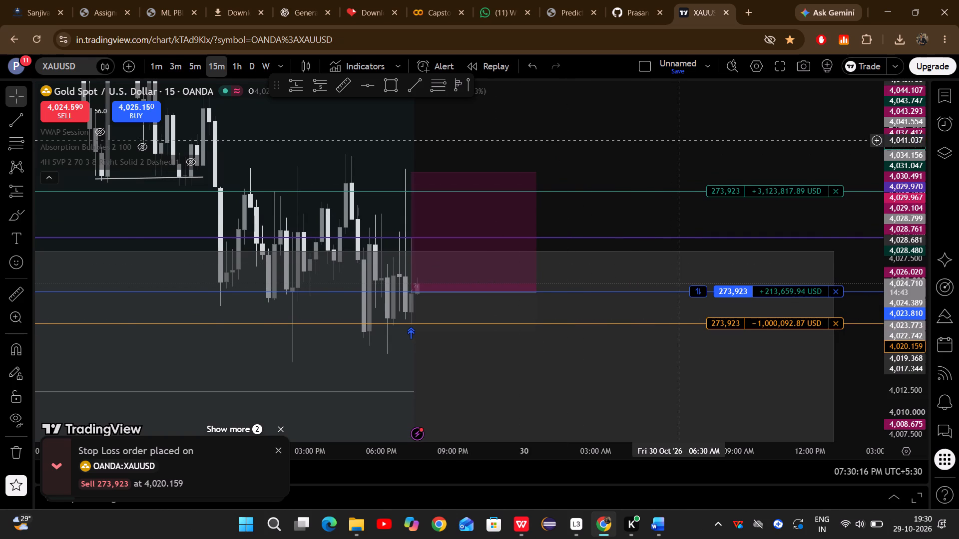
pyautogui.moveTo(664, 223); pyautogui.dragTo(620, 253)
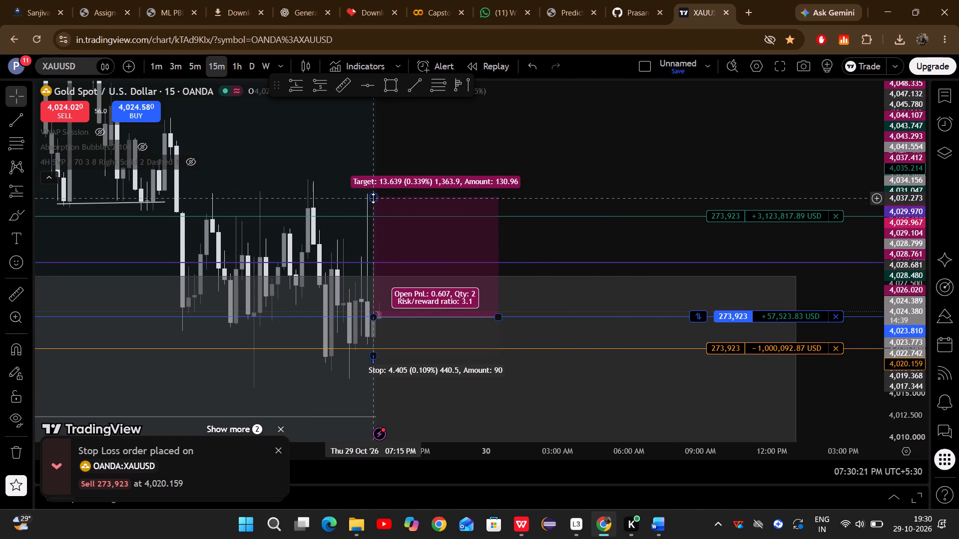
pyautogui.moveTo(373, 198); pyautogui.dragTo(383, 218)
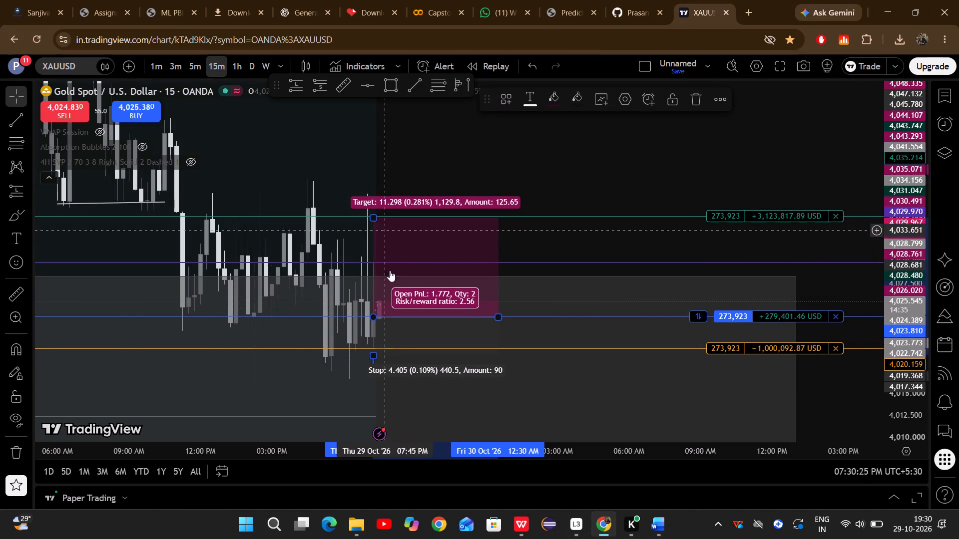
# Lower the open XAUUSD long position's stop loss to 4,019.946 and confirm the modified order.
pyautogui.click(374, 355)
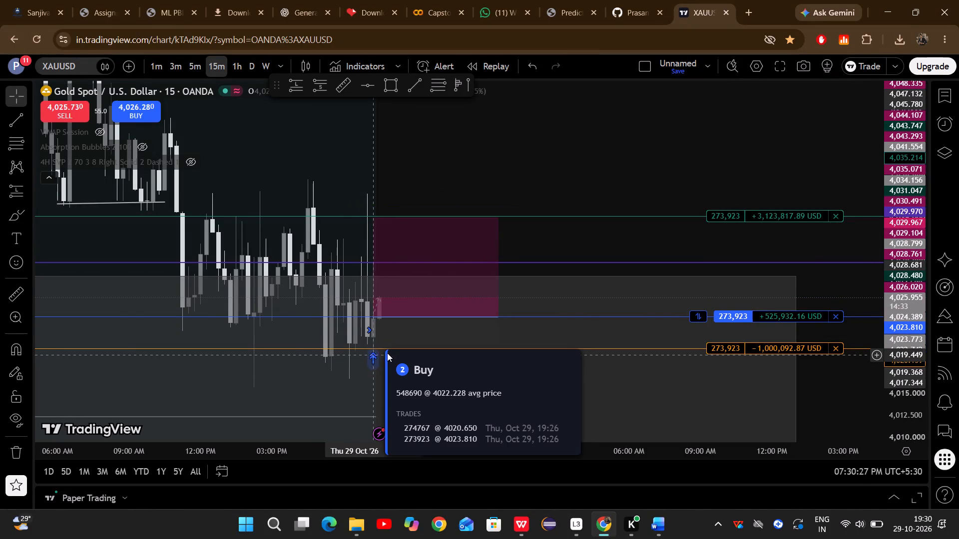
pyautogui.moveTo(546, 254); pyautogui.dragTo(570, 248)
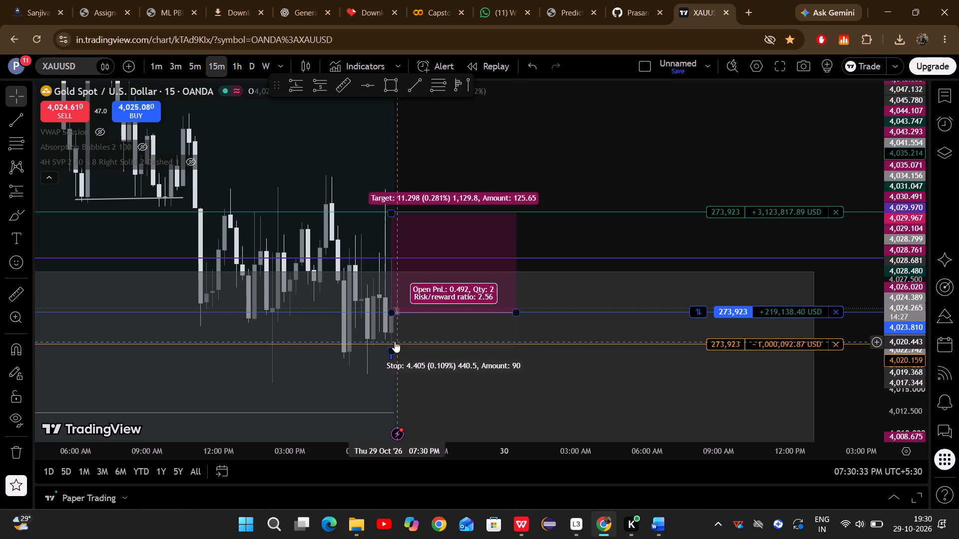
pyautogui.click(395, 341)
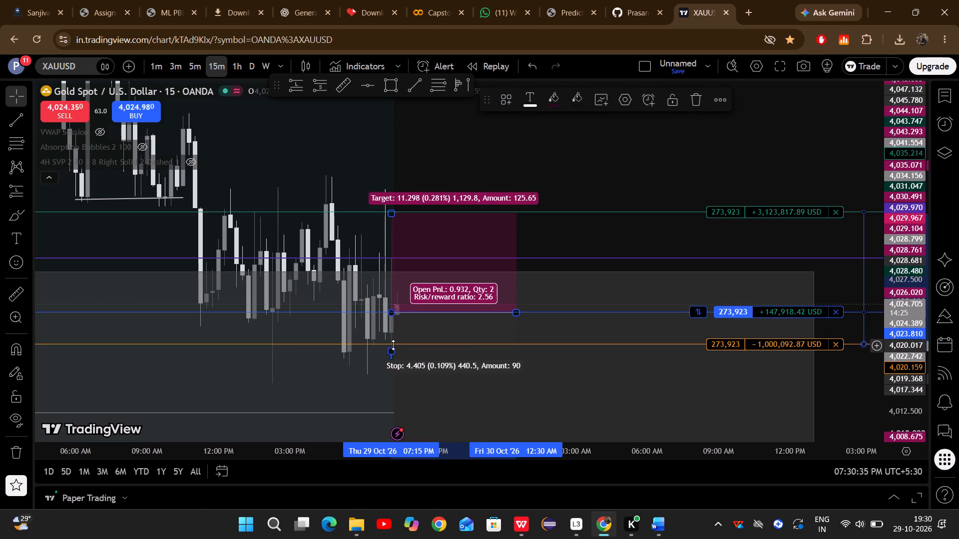
pyautogui.click(393, 345)
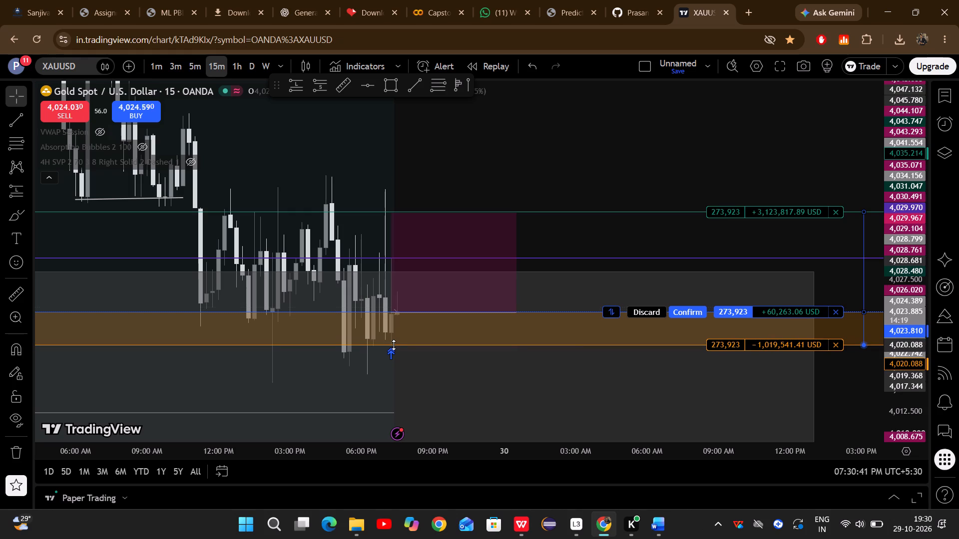
pyautogui.click(681, 310)
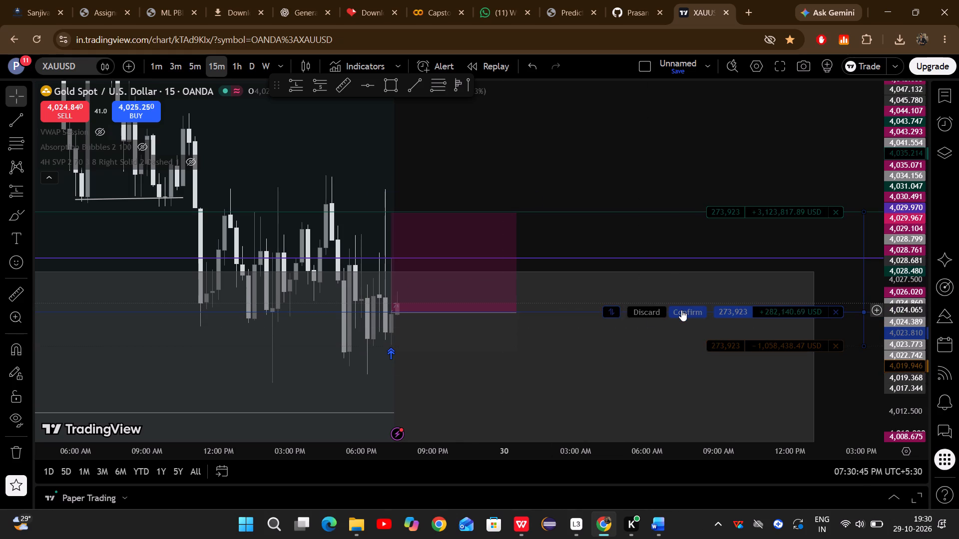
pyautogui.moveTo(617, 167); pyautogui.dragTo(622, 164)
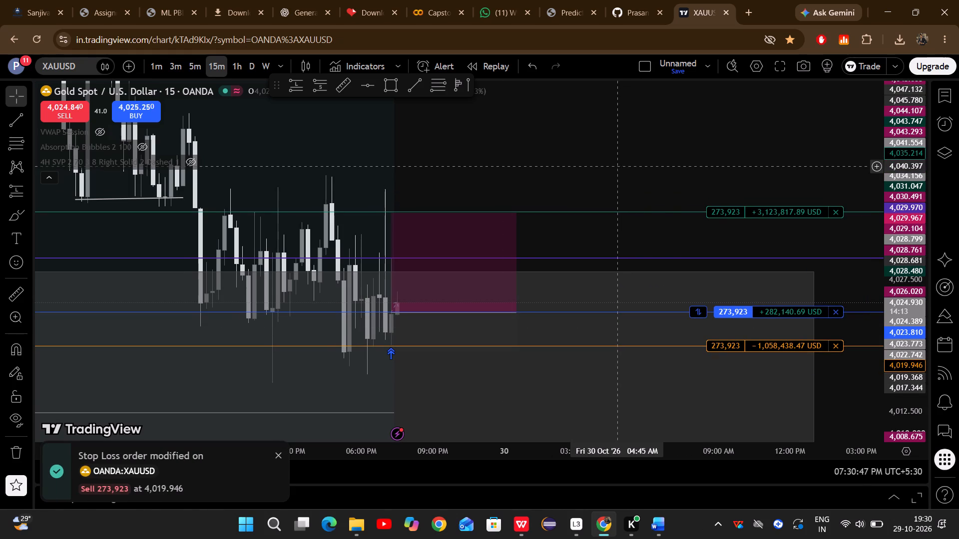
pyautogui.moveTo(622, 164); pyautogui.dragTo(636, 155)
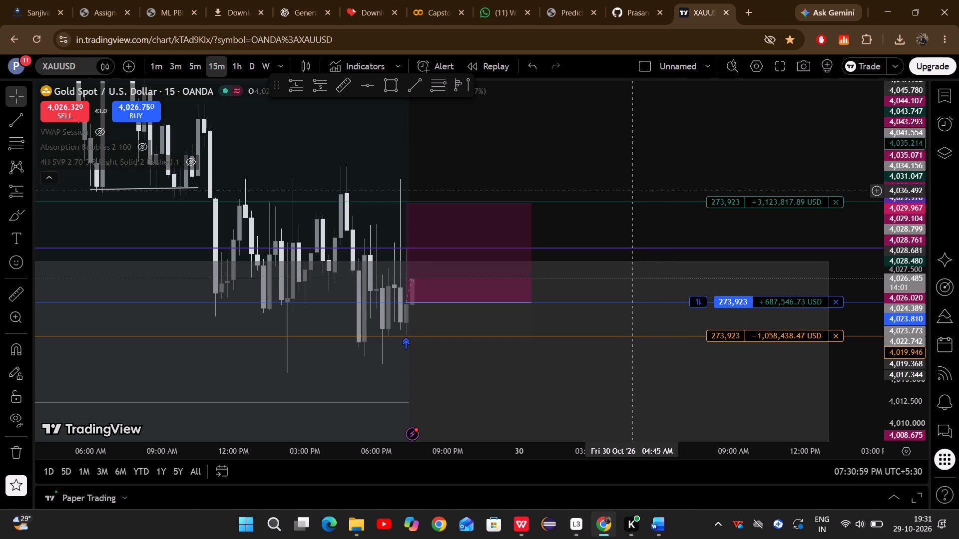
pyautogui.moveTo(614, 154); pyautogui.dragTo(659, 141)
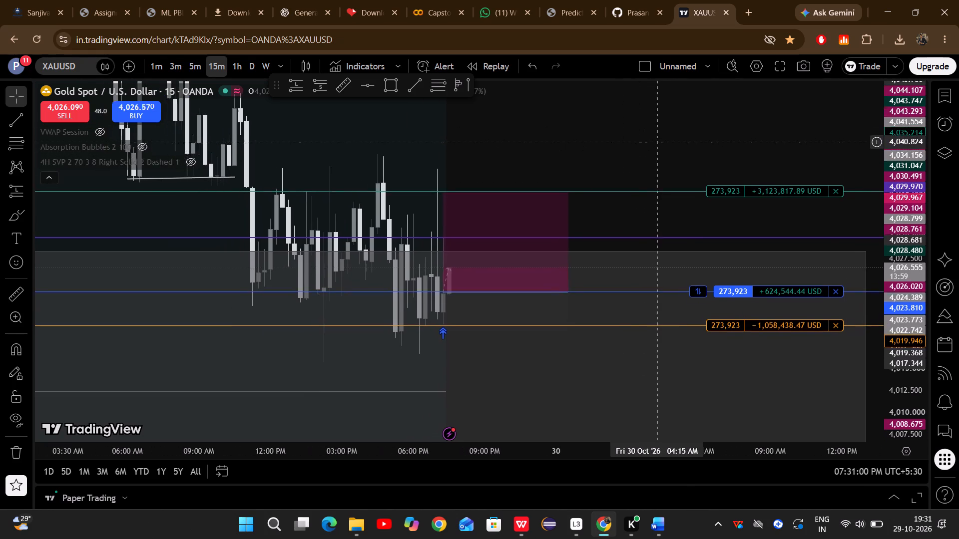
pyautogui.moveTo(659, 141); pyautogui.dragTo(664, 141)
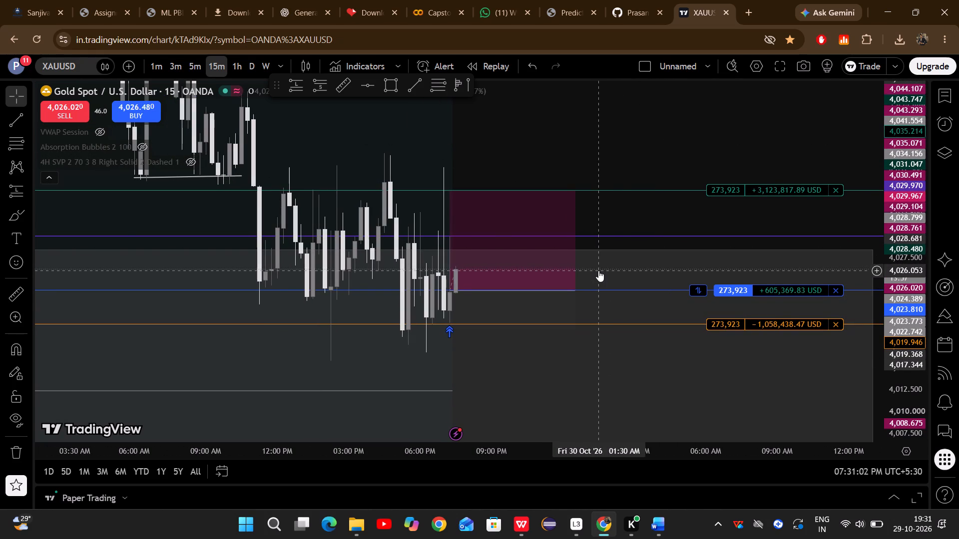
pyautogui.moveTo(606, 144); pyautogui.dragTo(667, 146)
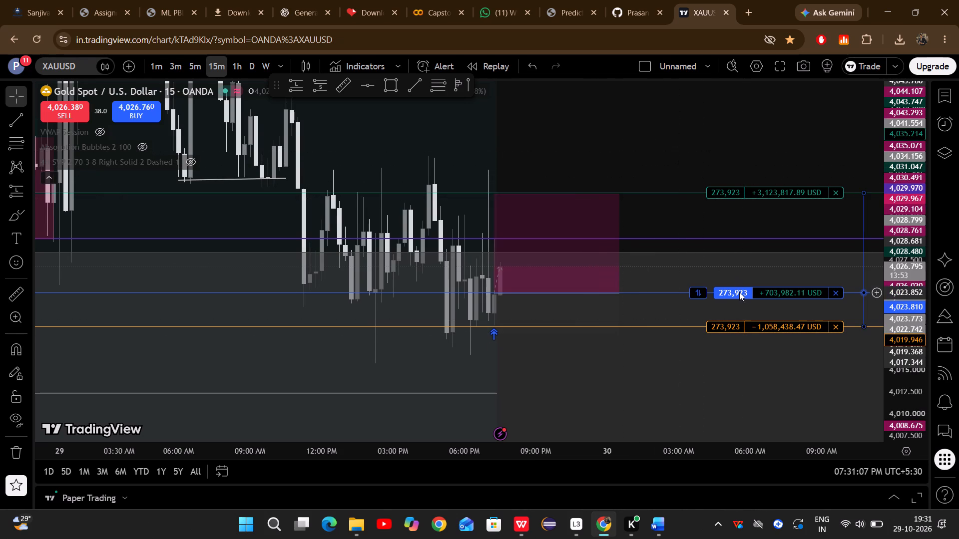
# Review the paper trading account's balance history, trade history and performance analytics, including the average R:R, and return to the full chart.
pyautogui.click(888, 496)
pyautogui.scroll(-1, 678, 406)
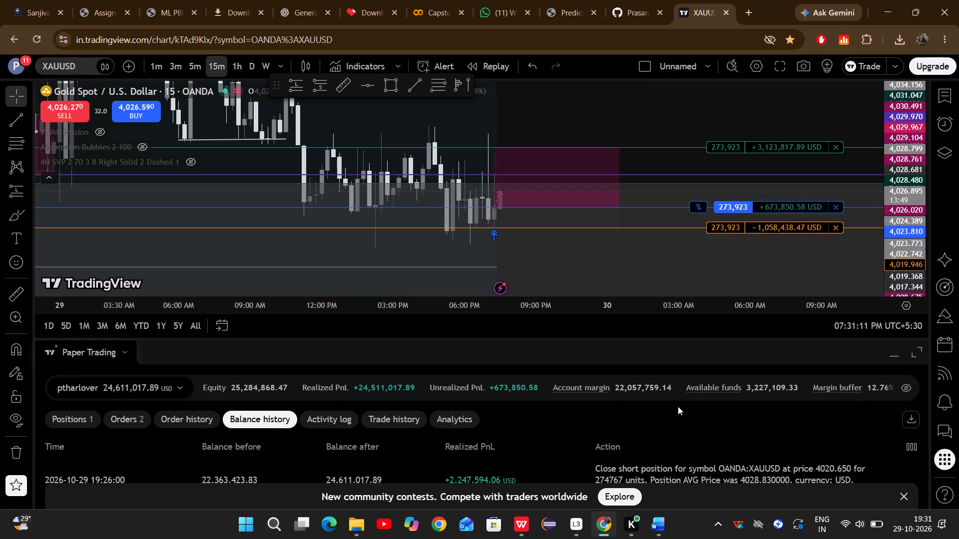
pyautogui.scroll(-1, 700, 485)
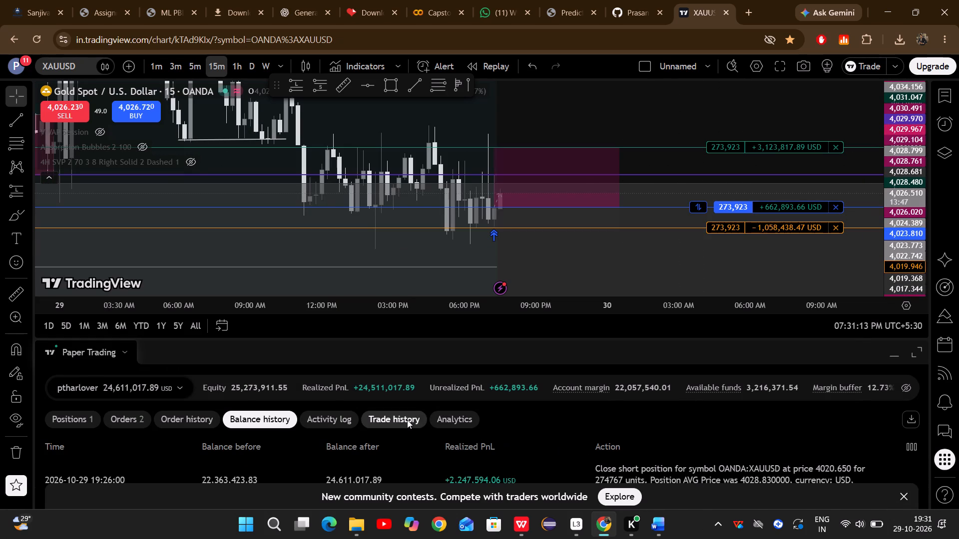
pyautogui.click(407, 420)
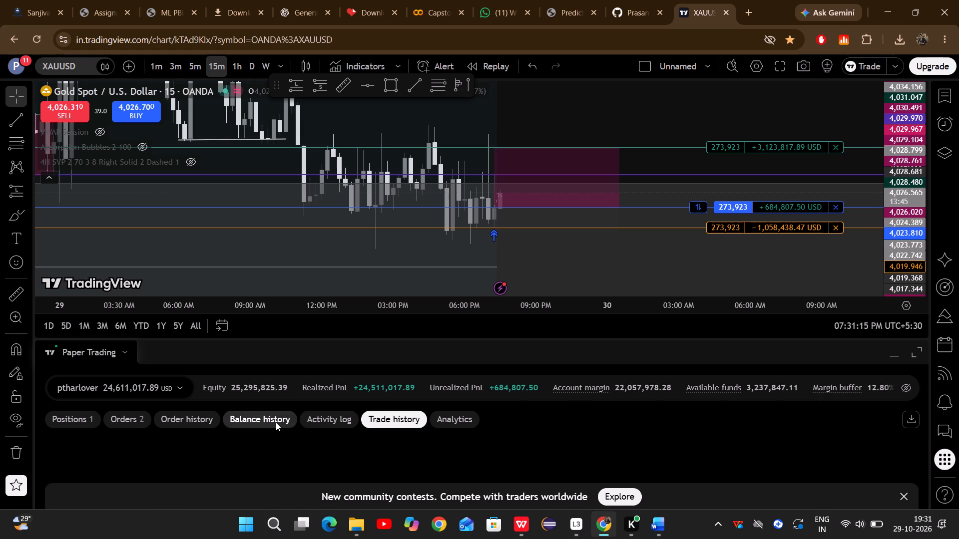
pyautogui.click(276, 422)
pyautogui.click(437, 417)
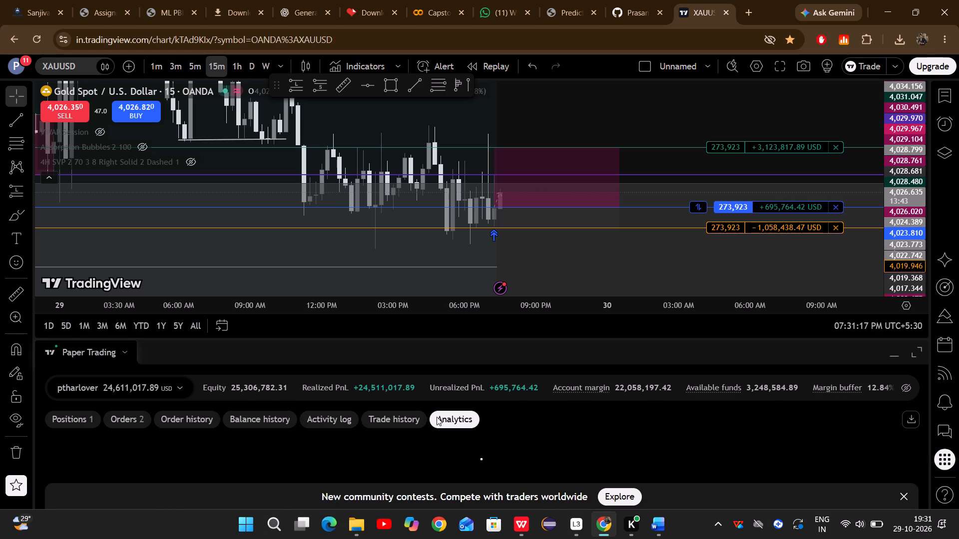
pyautogui.scroll(-1, 450, 444)
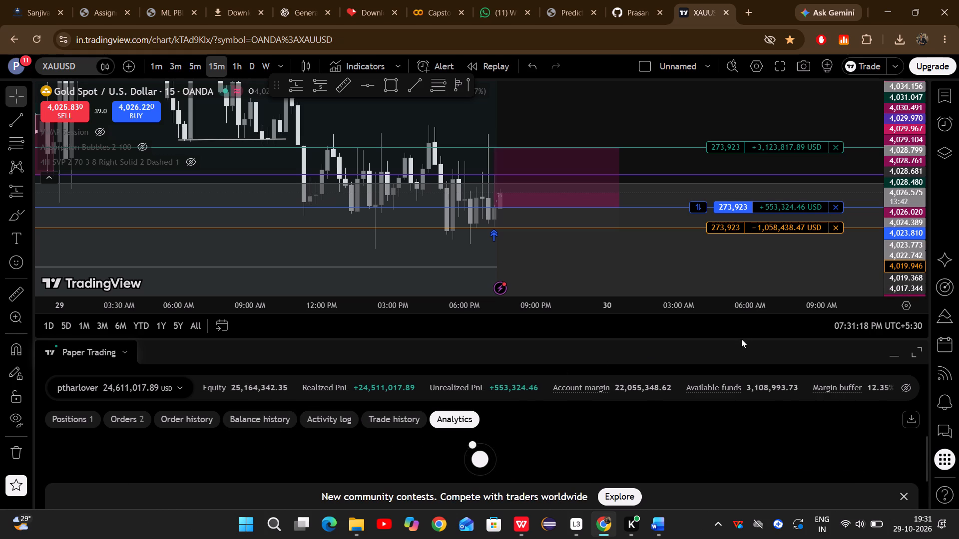
pyautogui.click(916, 357)
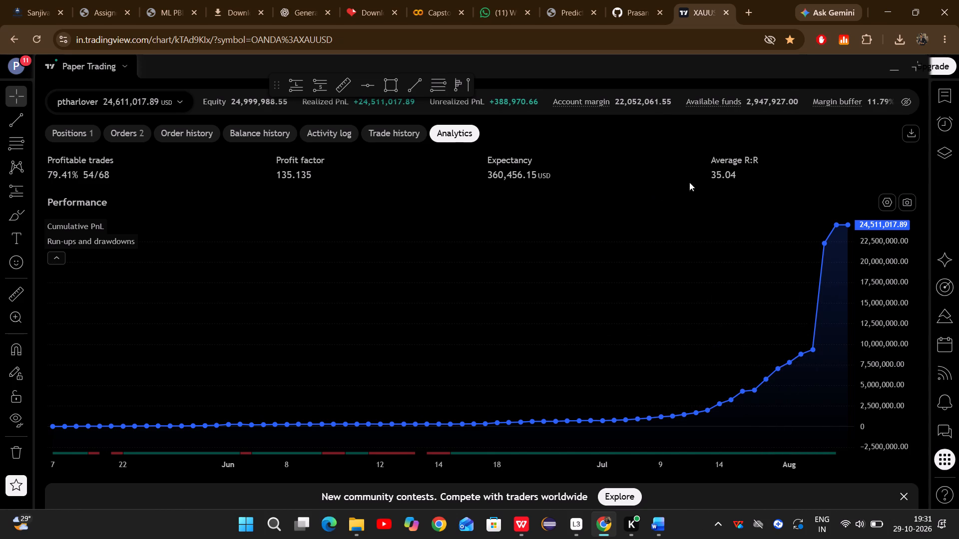
pyautogui.moveTo(708, 179); pyautogui.dragTo(741, 175)
pyautogui.moveTo(741, 175); pyautogui.dragTo(669, 154)
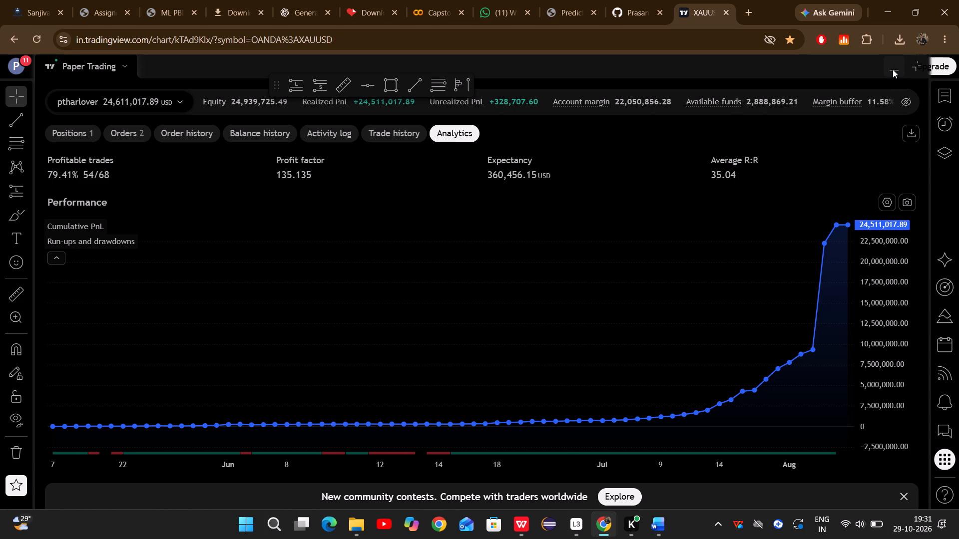
pyautogui.click(907, 65)
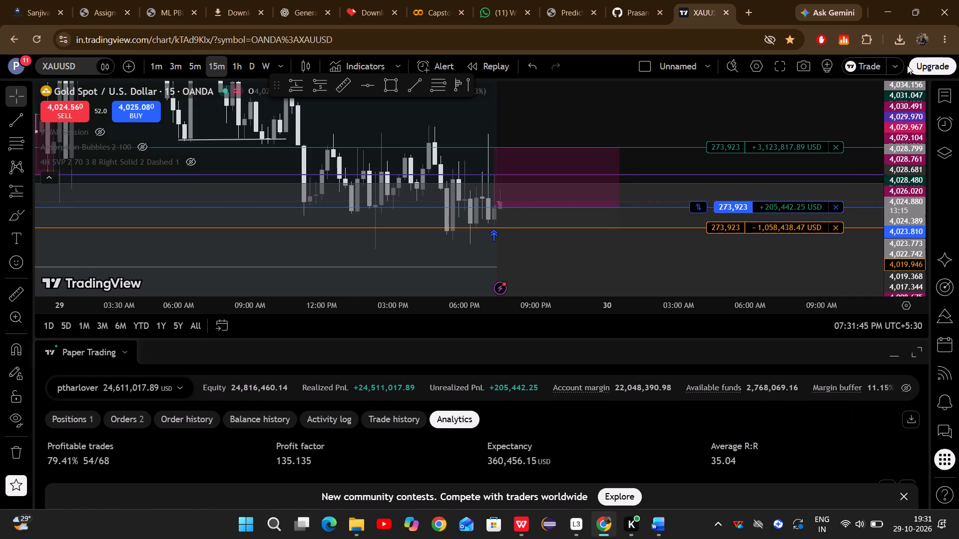
pyautogui.moveTo(663, 113); pyautogui.dragTo(629, 138)
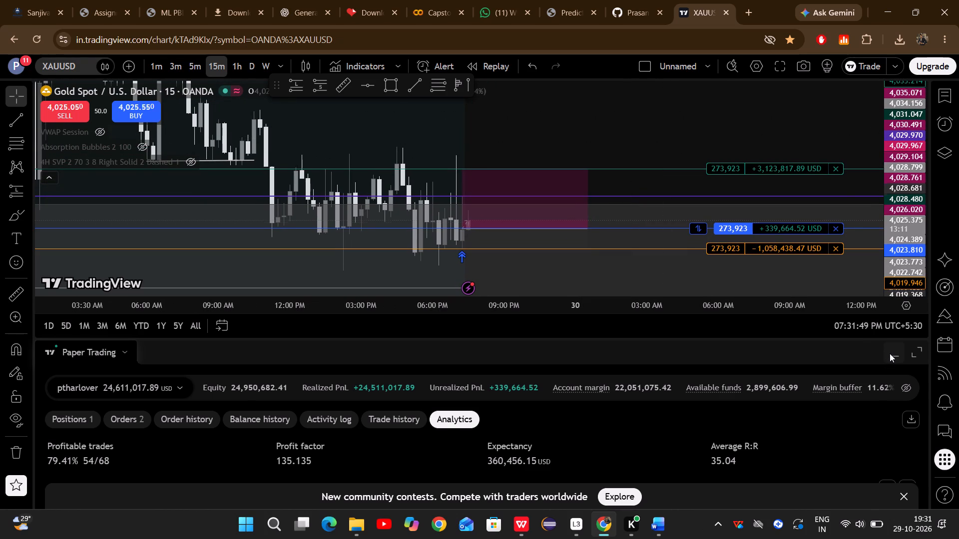
pyautogui.click(890, 353)
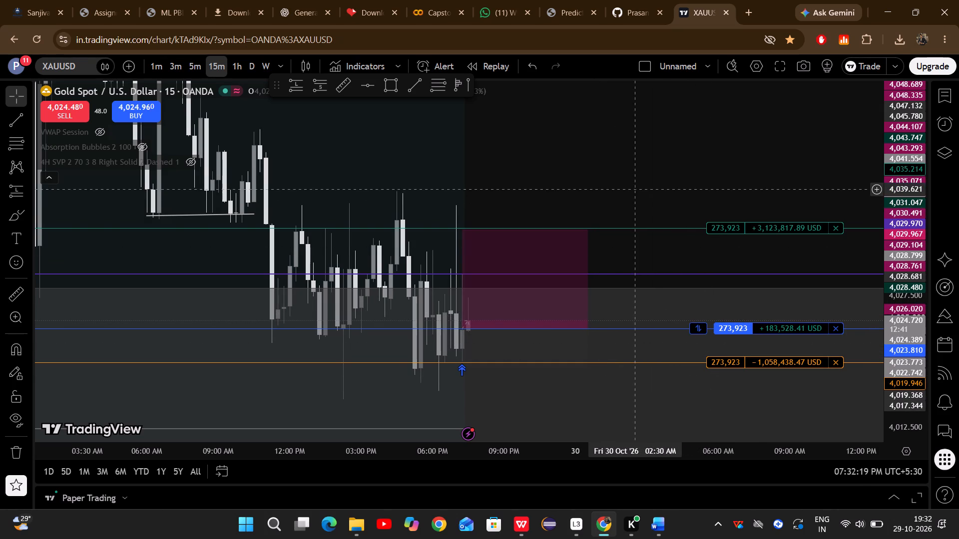
# Shift the long position drawing one bar later to start at 07:30 PM and raise its stop level to about 4,020.02.
pyautogui.moveTo(630, 188); pyautogui.dragTo(640, 179)
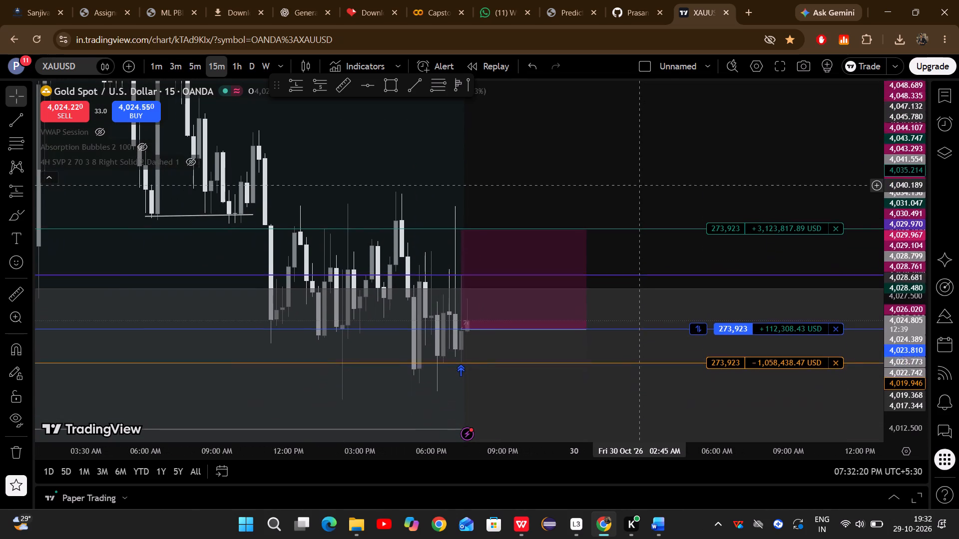
pyautogui.moveTo(640, 179); pyautogui.dragTo(641, 164)
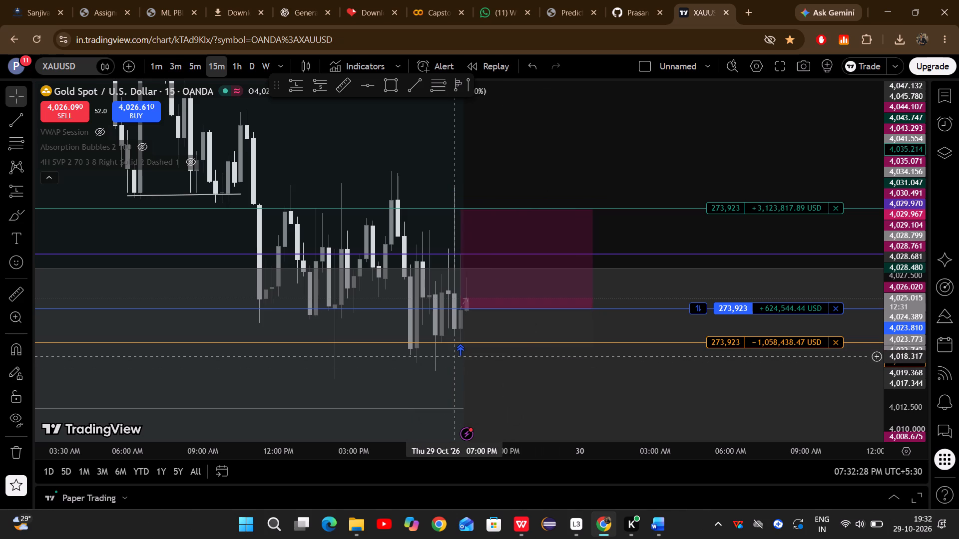
pyautogui.click(488, 313)
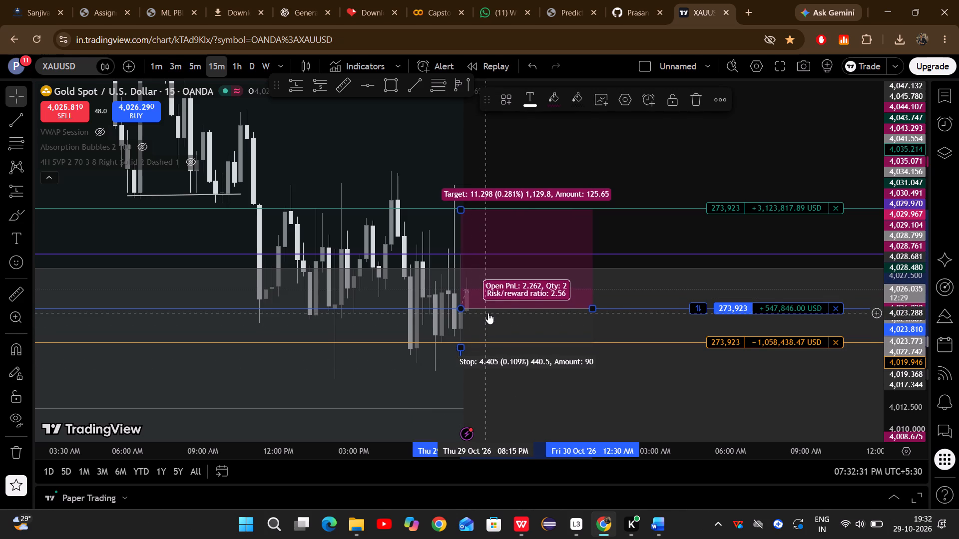
pyautogui.click(459, 344)
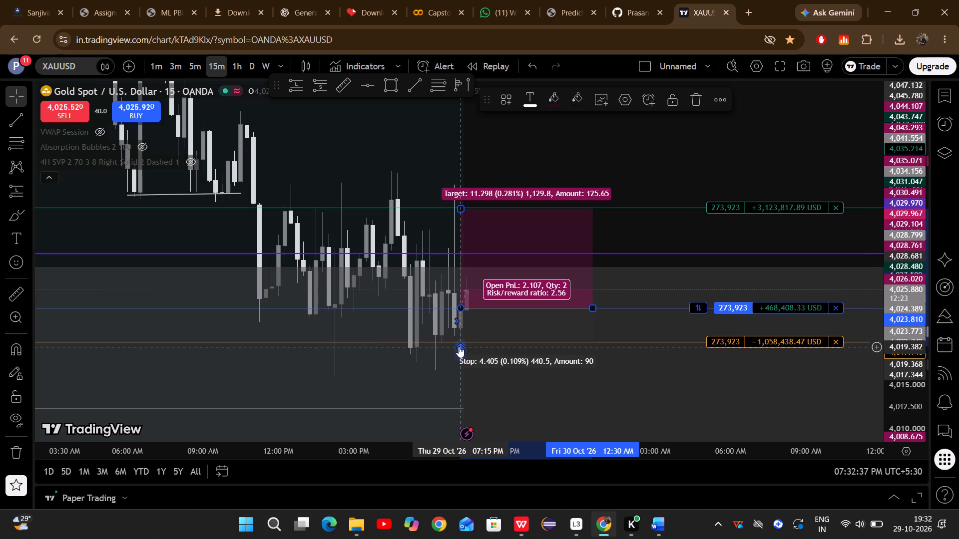
pyautogui.moveTo(459, 346); pyautogui.dragTo(459, 338)
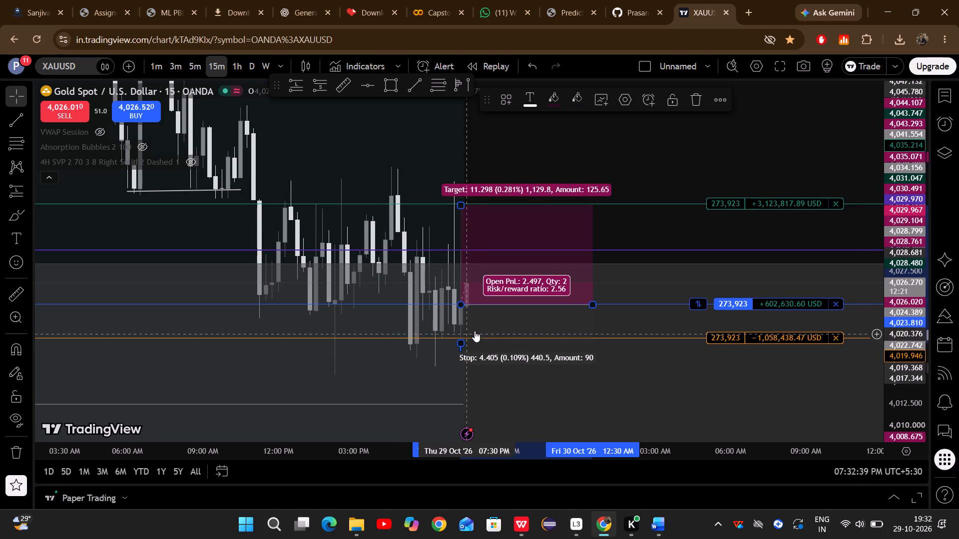
pyautogui.moveTo(485, 319); pyautogui.dragTo(491, 319)
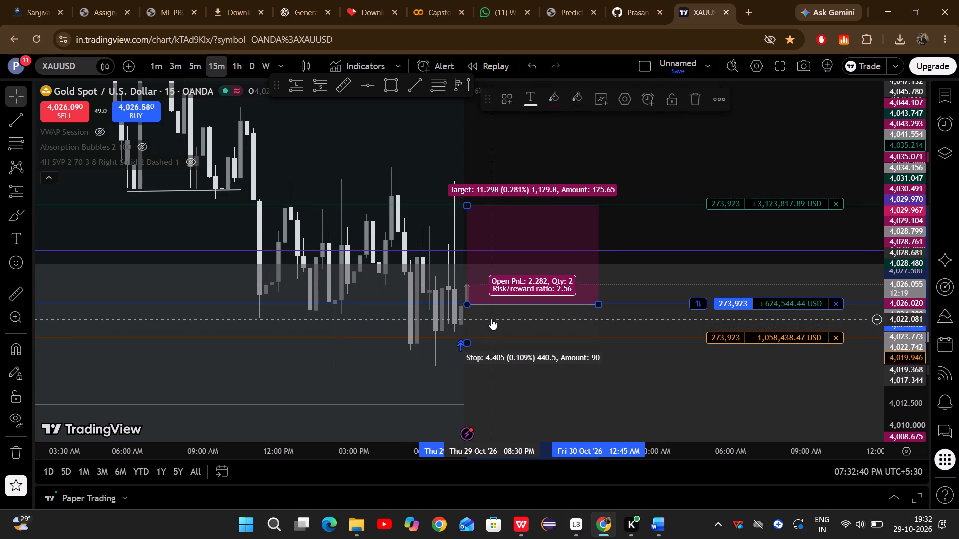
pyautogui.click(470, 341)
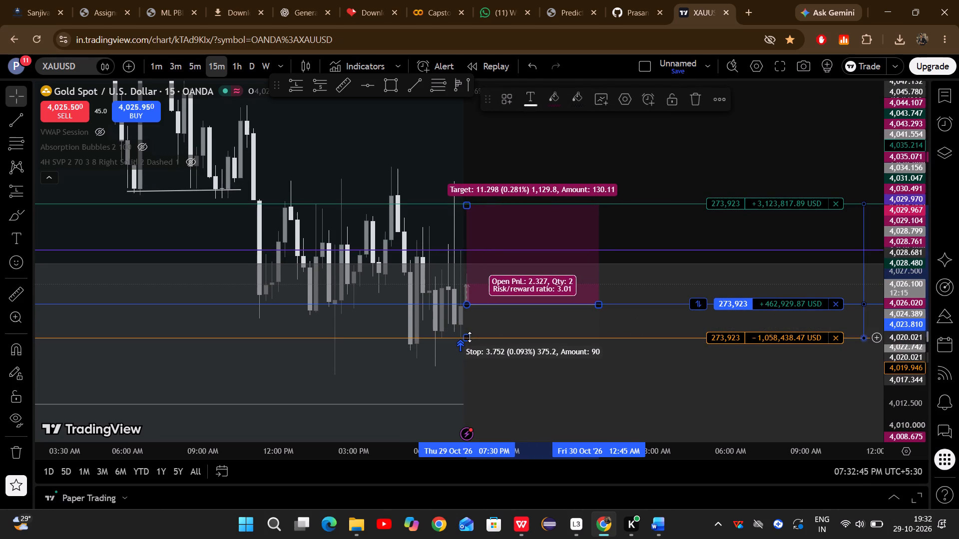
pyautogui.click(658, 168)
# Switch the XAUUSD chart from the 15-minute to the 1-minute timeframe, keeping the latest candles and exit levels in view.
pyautogui.moveTo(658, 168); pyautogui.dragTo(660, 178)
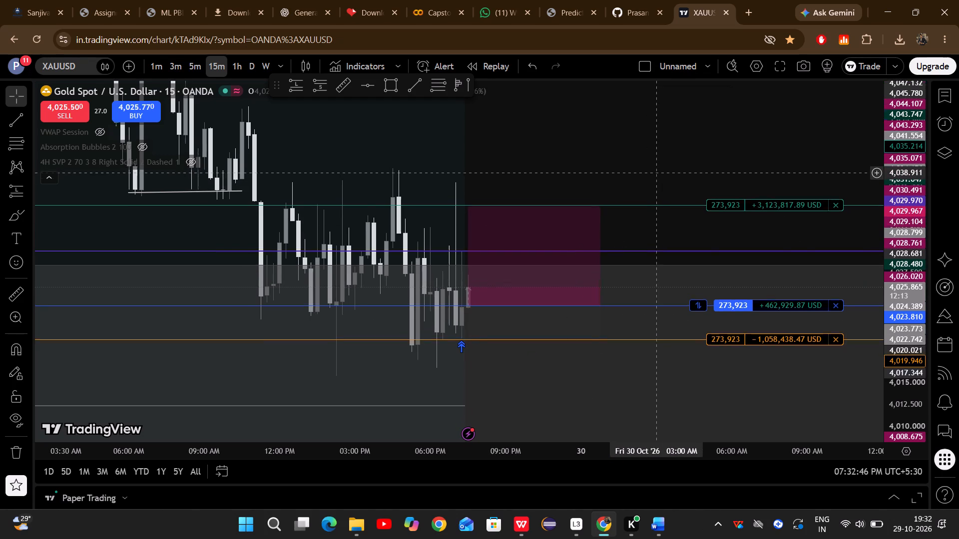
pyautogui.moveTo(660, 178); pyautogui.dragTo(659, 187)
pyautogui.moveTo(888, 298); pyautogui.dragTo(893, 239)
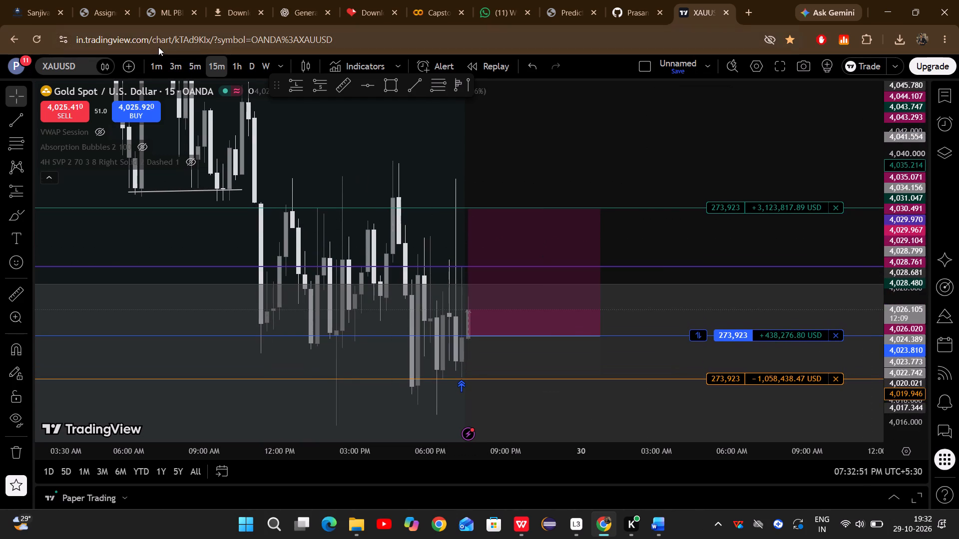
pyautogui.click(162, 64)
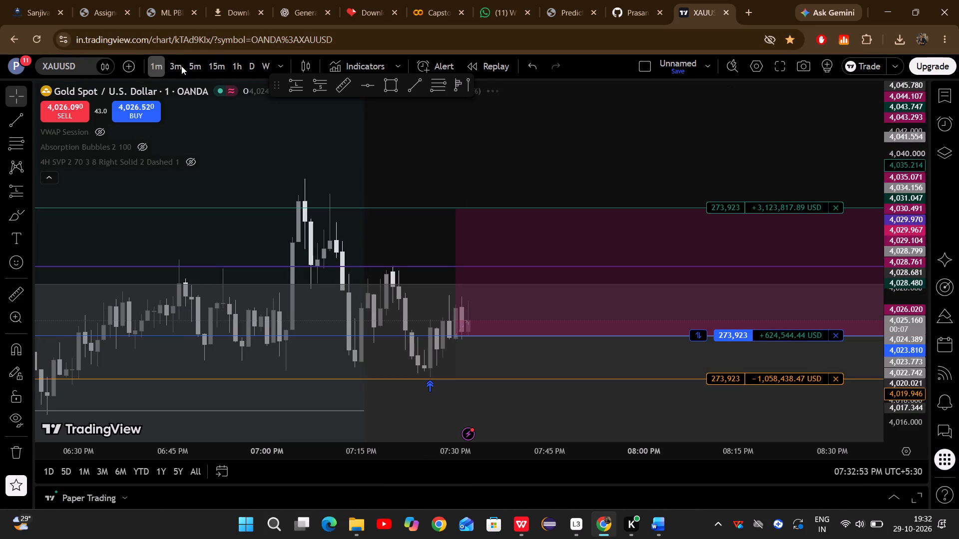
pyautogui.moveTo(423, 158); pyautogui.dragTo(383, 170)
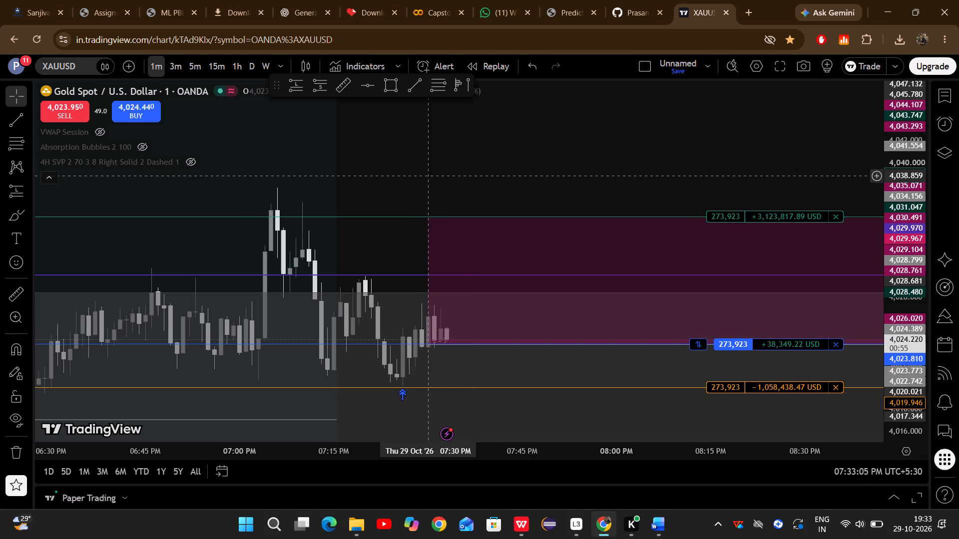
pyautogui.moveTo(429, 176); pyautogui.dragTo(378, 170)
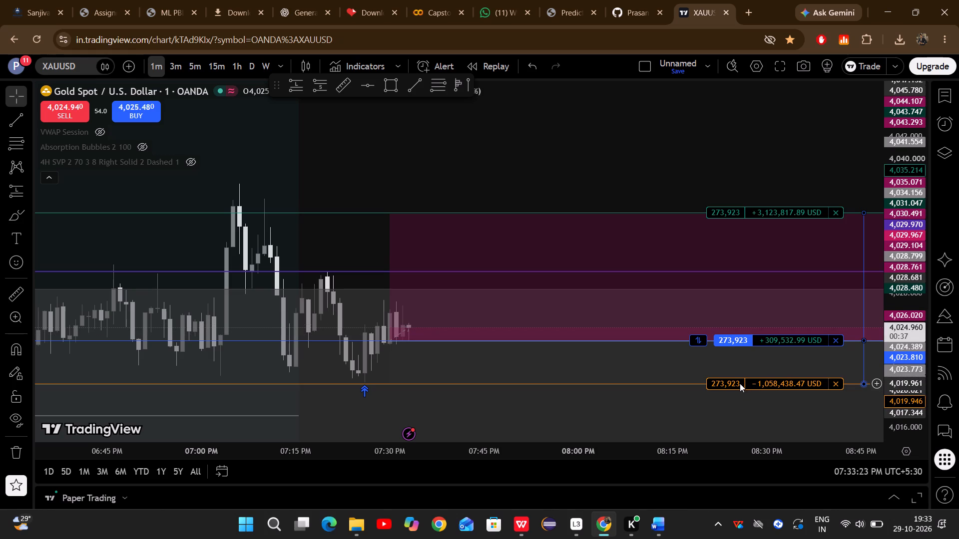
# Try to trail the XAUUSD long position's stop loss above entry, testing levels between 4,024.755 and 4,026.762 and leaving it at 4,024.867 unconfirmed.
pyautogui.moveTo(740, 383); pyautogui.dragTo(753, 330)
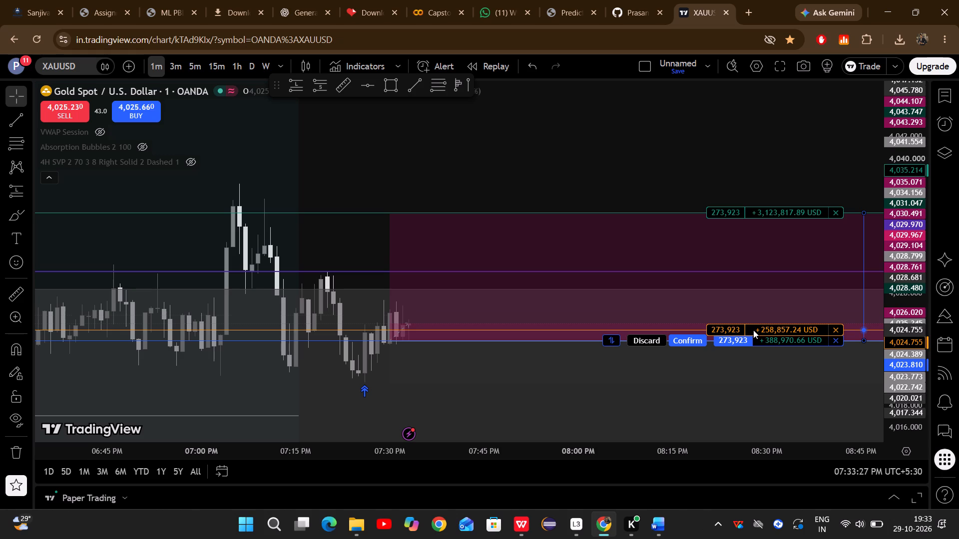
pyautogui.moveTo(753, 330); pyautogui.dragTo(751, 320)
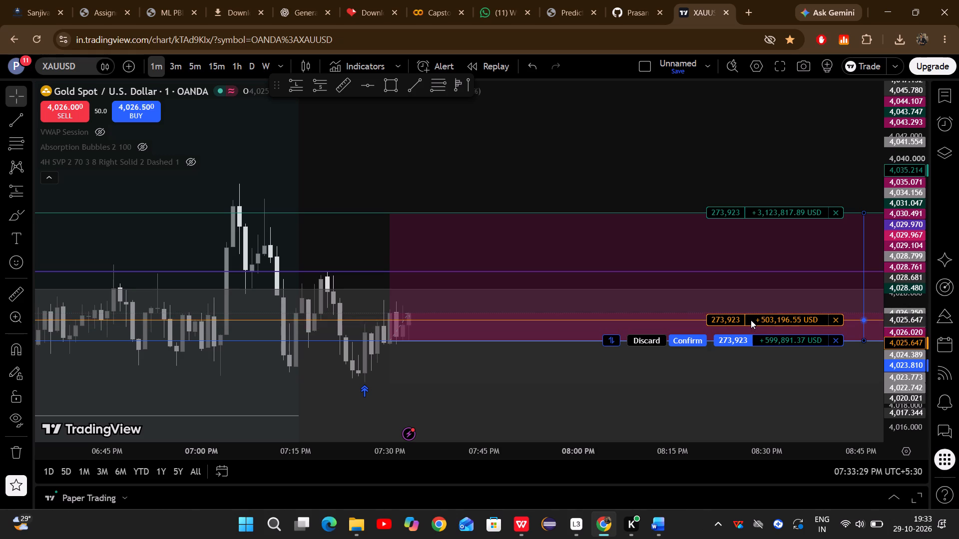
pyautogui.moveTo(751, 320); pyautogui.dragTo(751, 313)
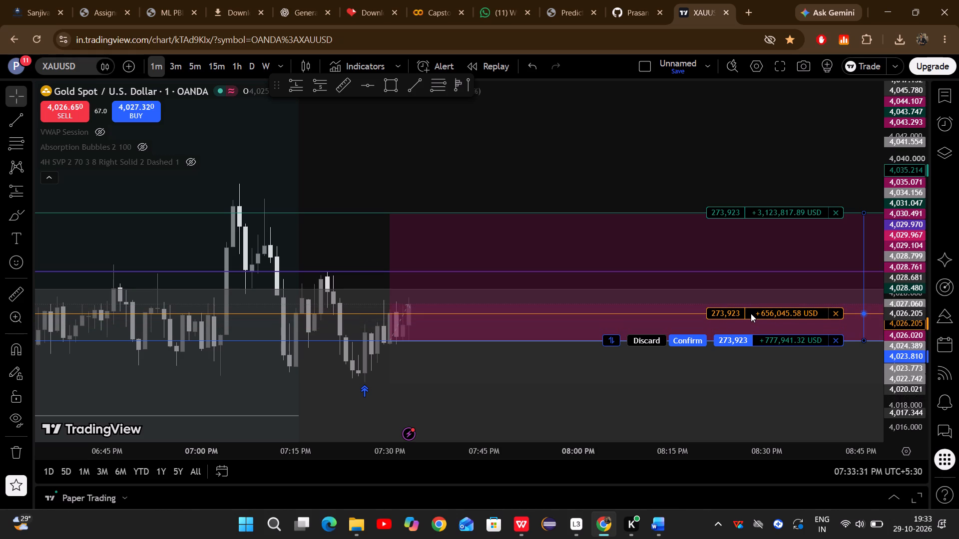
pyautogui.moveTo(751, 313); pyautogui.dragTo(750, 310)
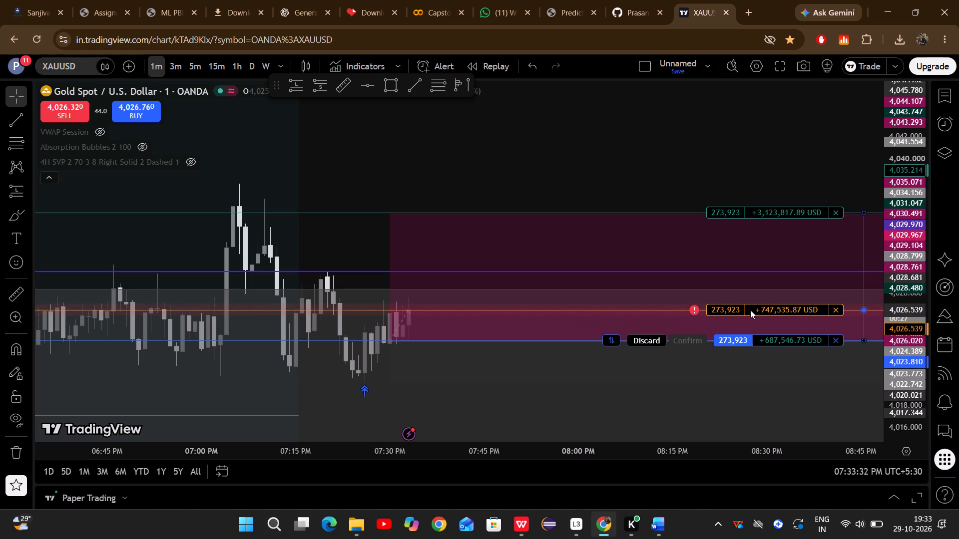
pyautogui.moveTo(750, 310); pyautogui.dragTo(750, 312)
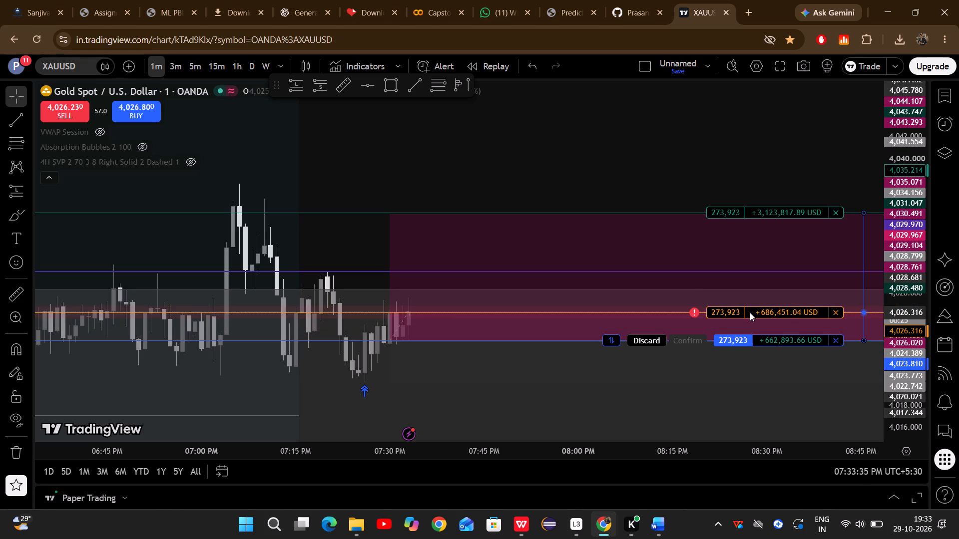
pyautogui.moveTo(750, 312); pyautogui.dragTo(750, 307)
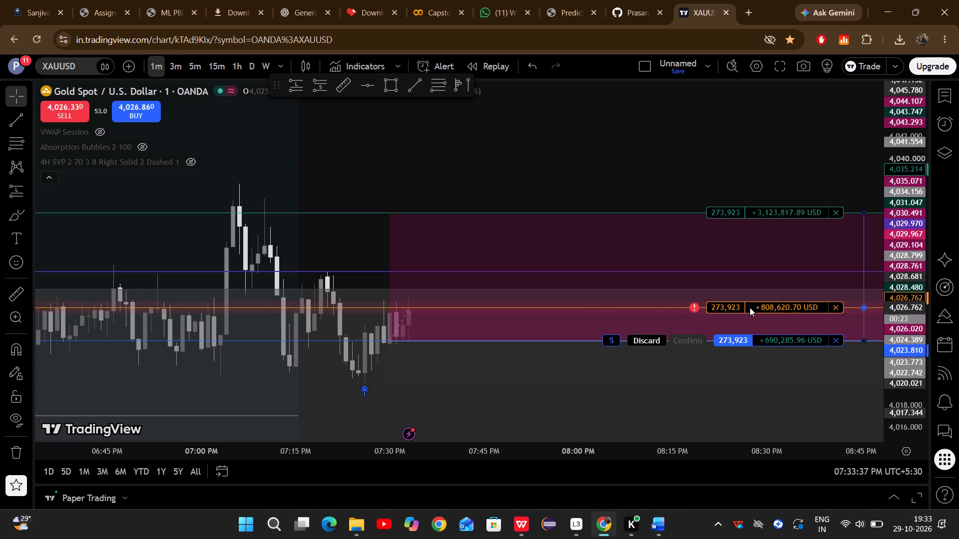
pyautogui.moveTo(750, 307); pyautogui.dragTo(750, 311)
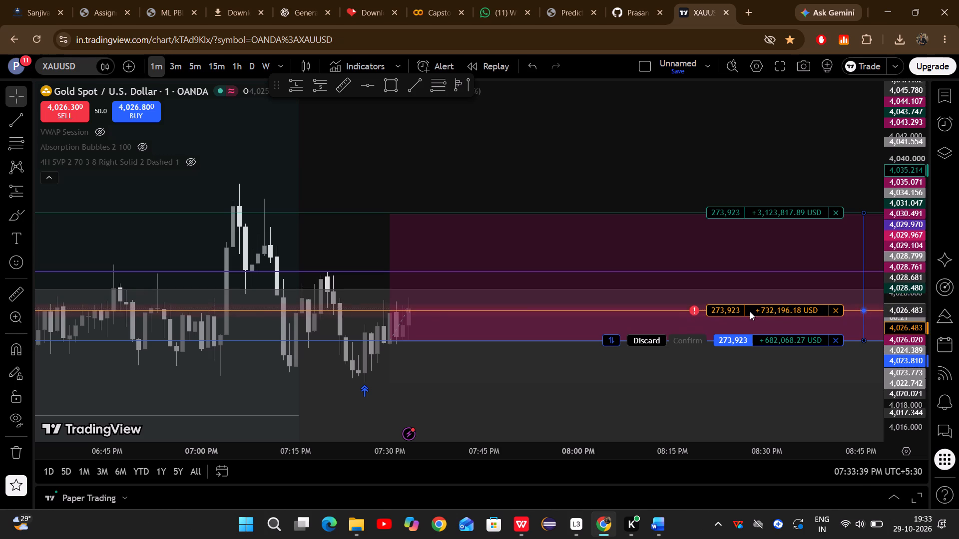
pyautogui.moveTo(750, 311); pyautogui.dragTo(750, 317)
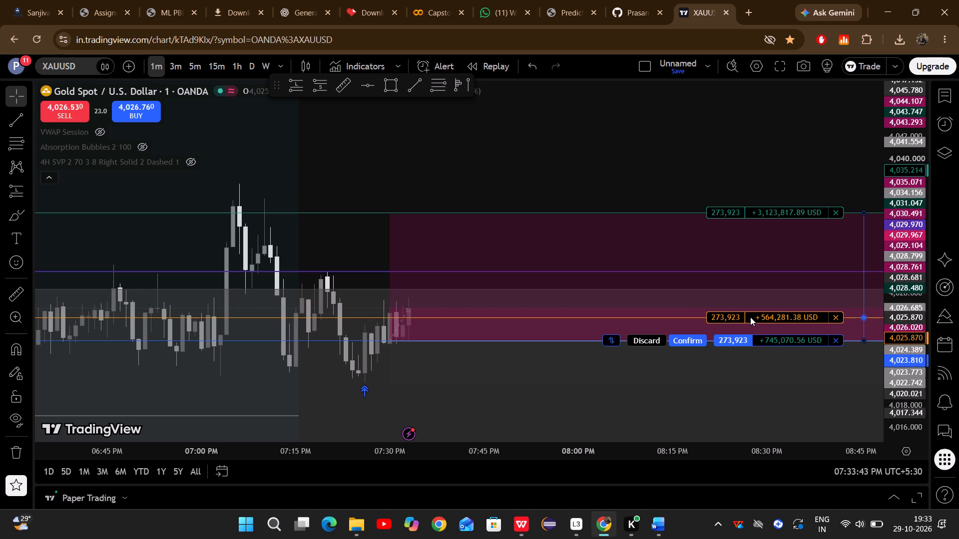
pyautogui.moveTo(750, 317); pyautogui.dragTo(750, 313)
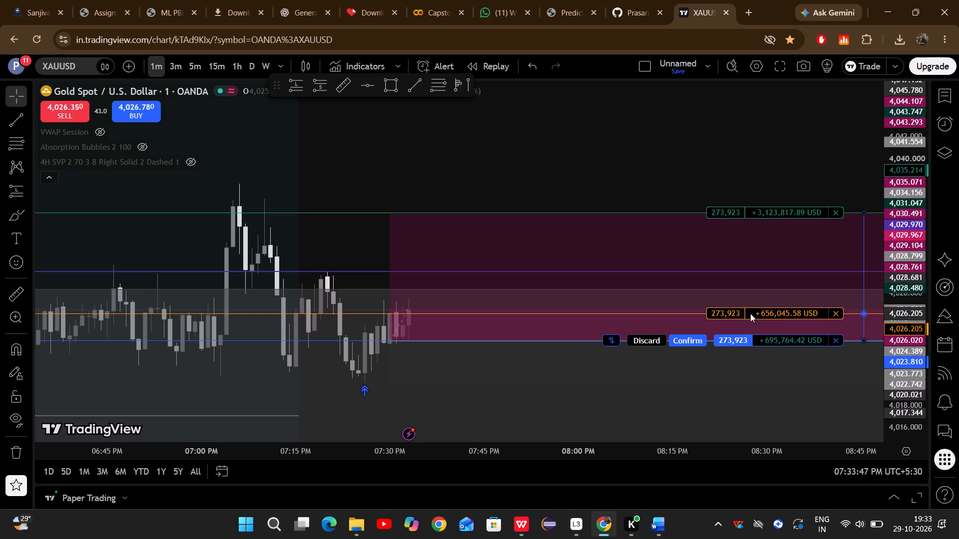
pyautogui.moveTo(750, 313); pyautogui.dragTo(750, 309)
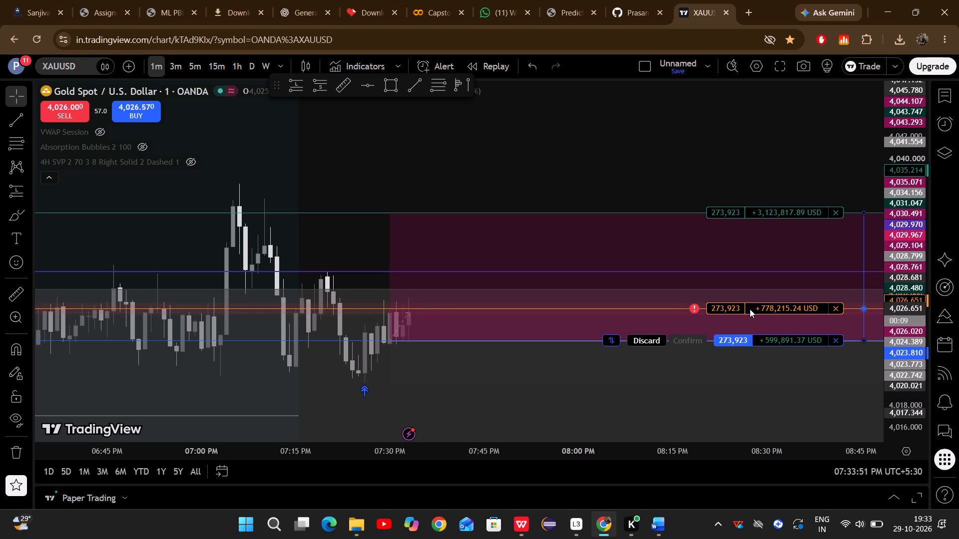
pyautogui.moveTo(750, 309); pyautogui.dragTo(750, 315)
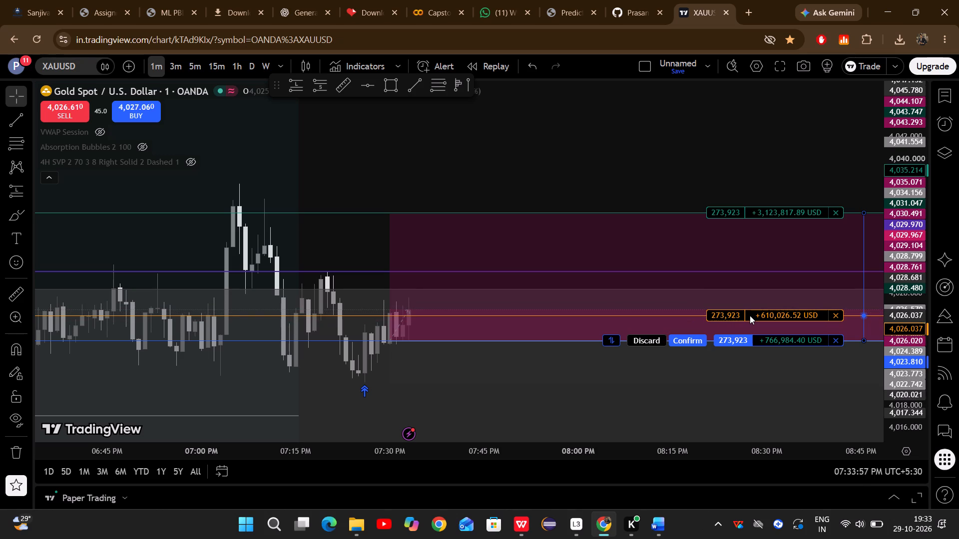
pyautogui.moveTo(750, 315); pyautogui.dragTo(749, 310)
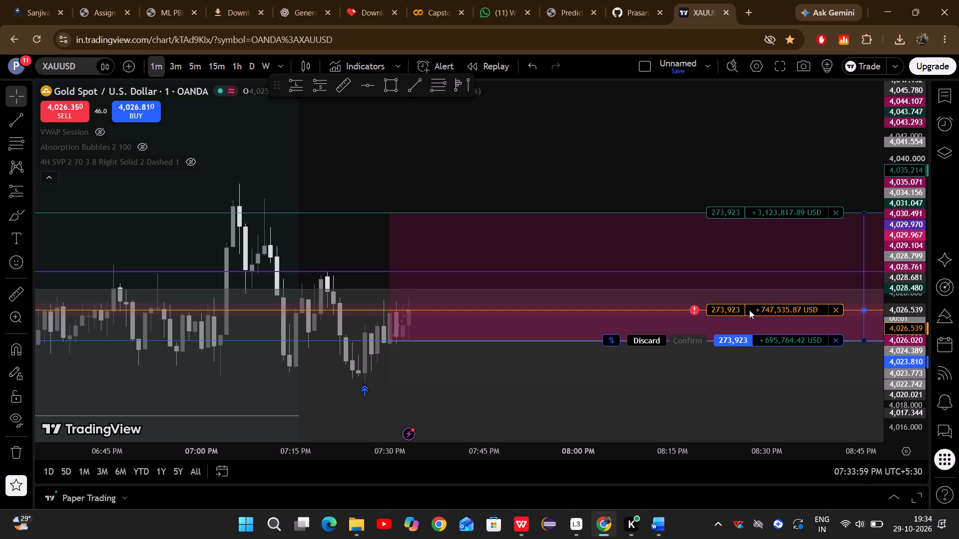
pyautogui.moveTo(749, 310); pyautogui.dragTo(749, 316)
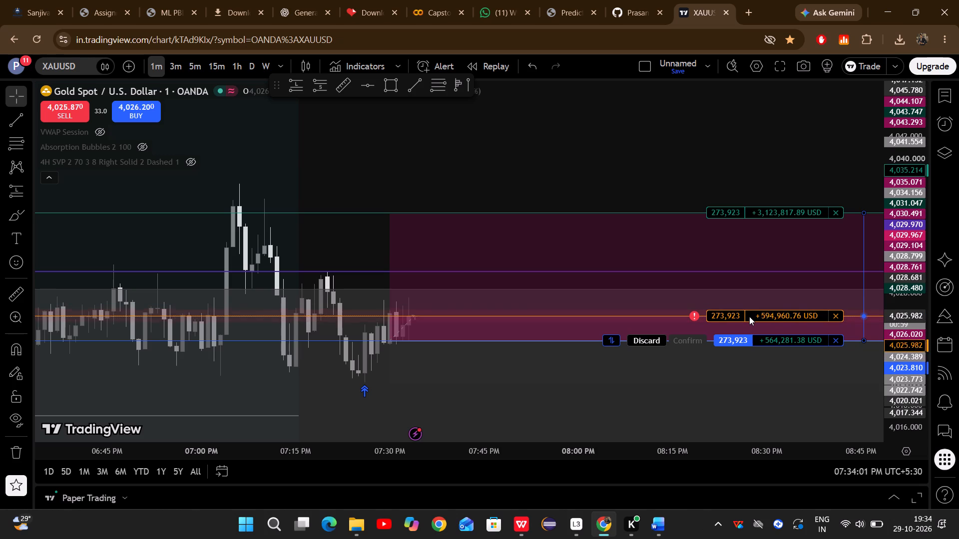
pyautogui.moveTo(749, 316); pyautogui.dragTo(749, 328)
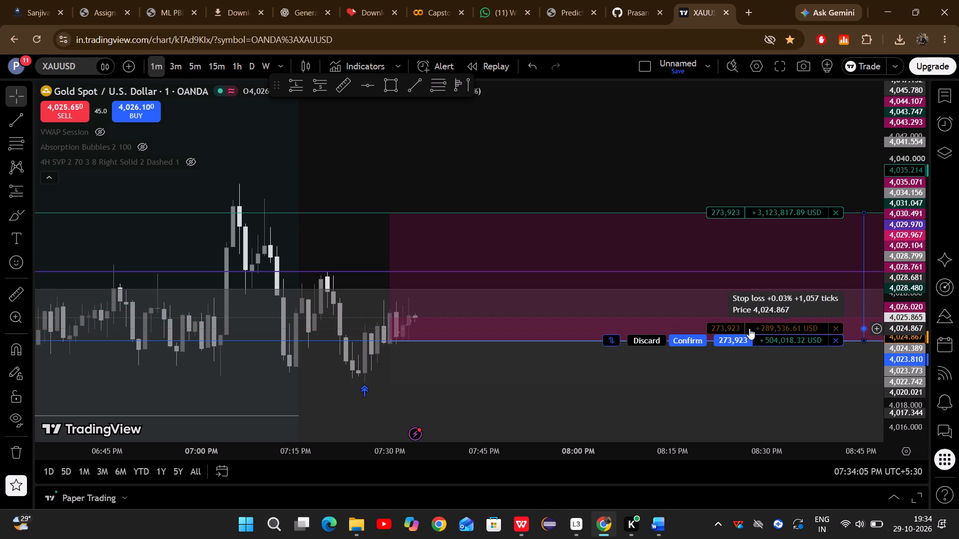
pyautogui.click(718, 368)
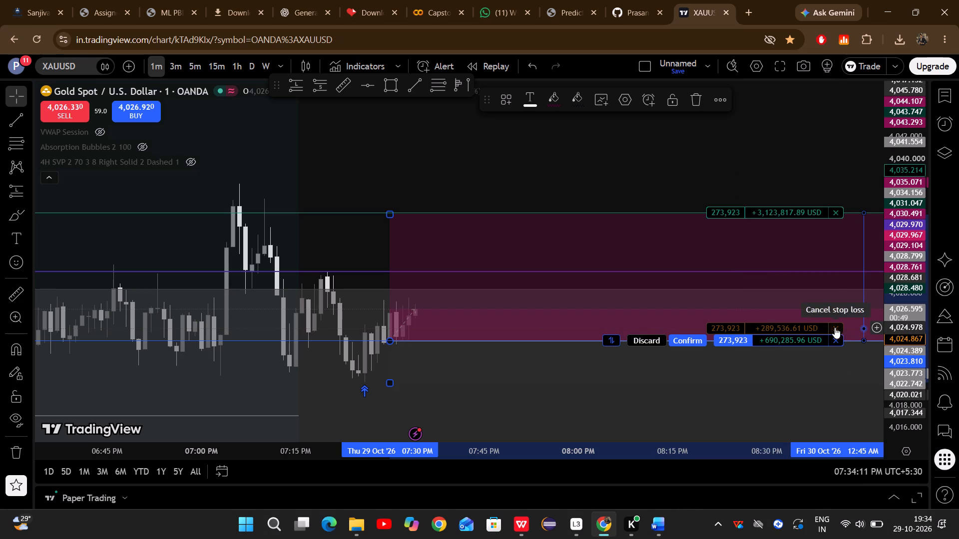
# Move the long position's pending stop loss below the entry to 4,020.630.
pyautogui.moveTo(818, 329); pyautogui.dragTo(820, 364)
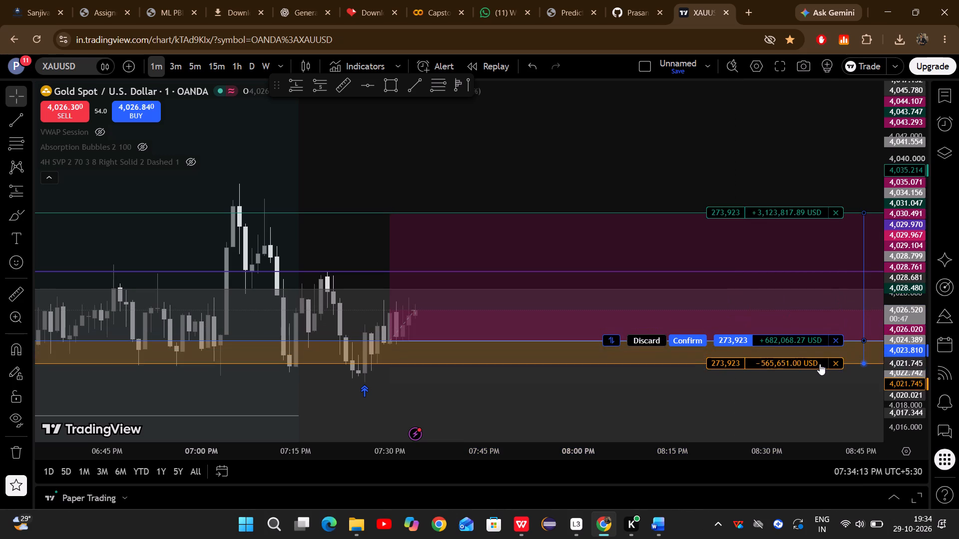
pyautogui.moveTo(820, 364); pyautogui.dragTo(822, 376)
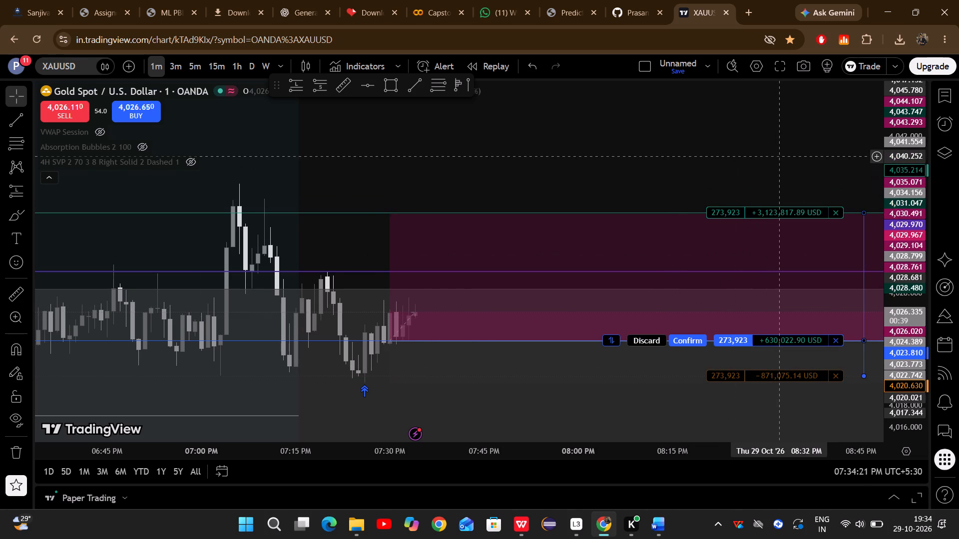
# Lower the long position's take profit to 4,030.664, just above the purple level line, and confirm the modified exit orders.
pyautogui.moveTo(778, 178); pyautogui.dragTo(711, 141)
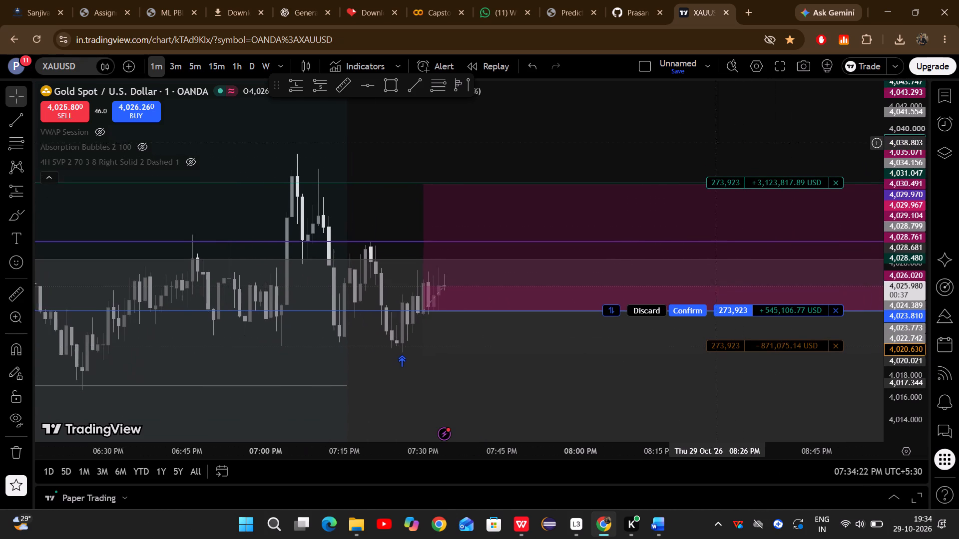
pyautogui.moveTo(711, 141); pyautogui.dragTo(695, 135)
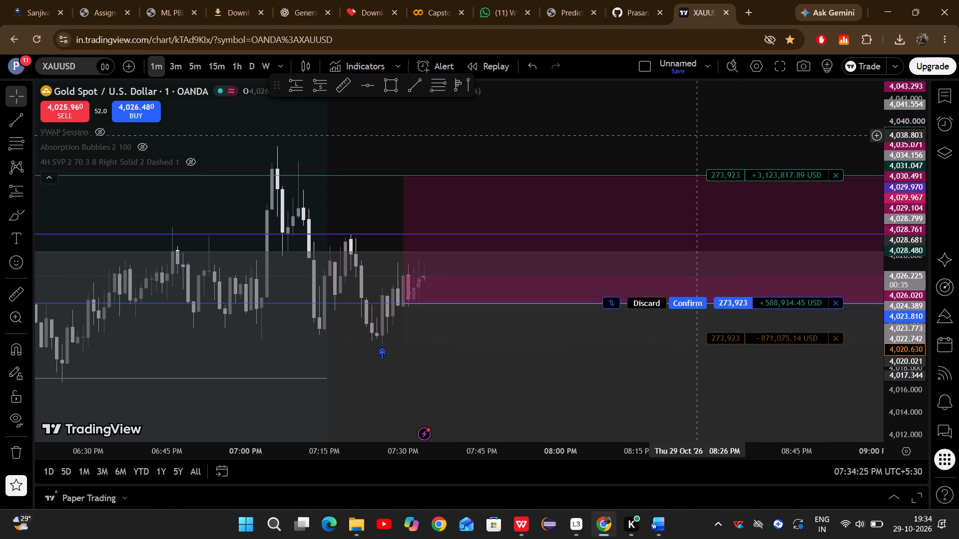
pyautogui.moveTo(695, 135); pyautogui.dragTo(670, 174)
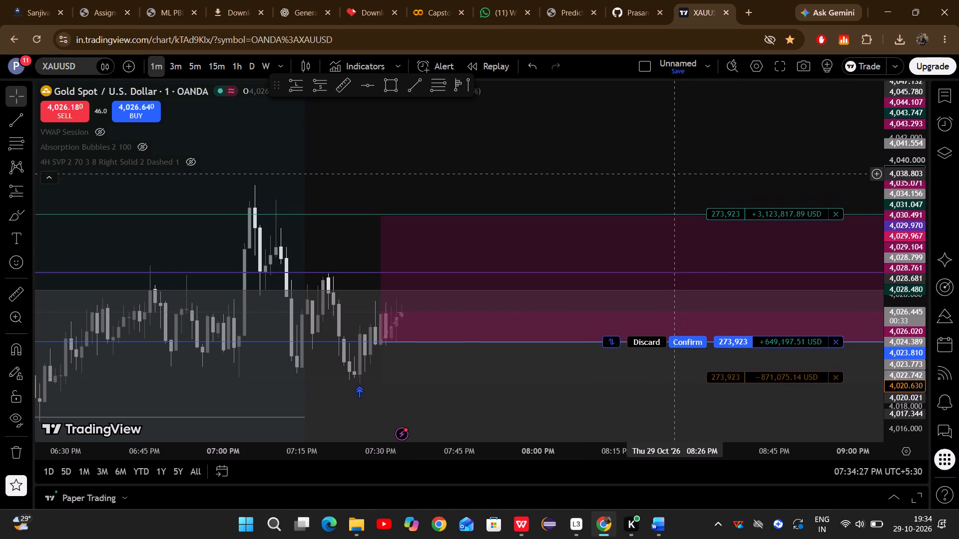
pyautogui.moveTo(670, 174); pyautogui.dragTo(647, 164)
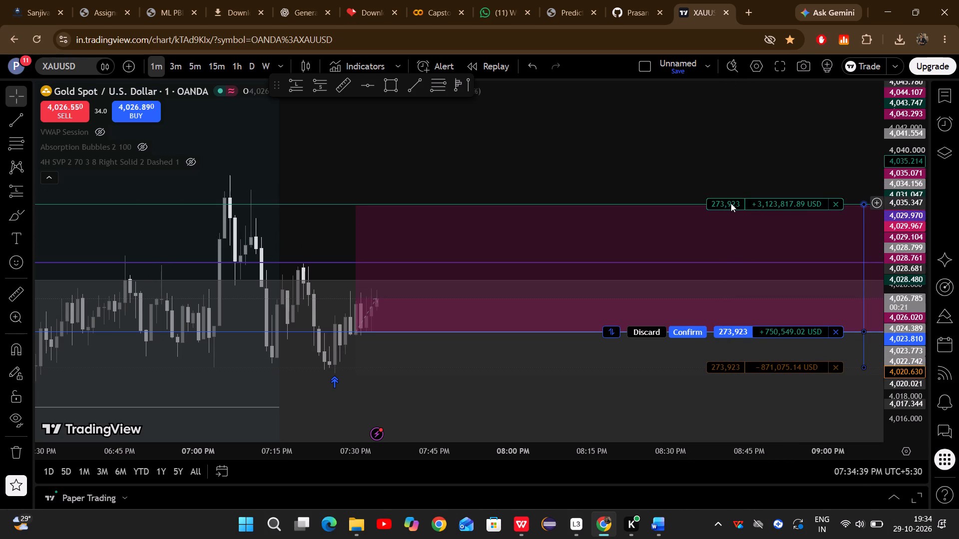
pyautogui.moveTo(733, 200); pyautogui.dragTo(699, 265)
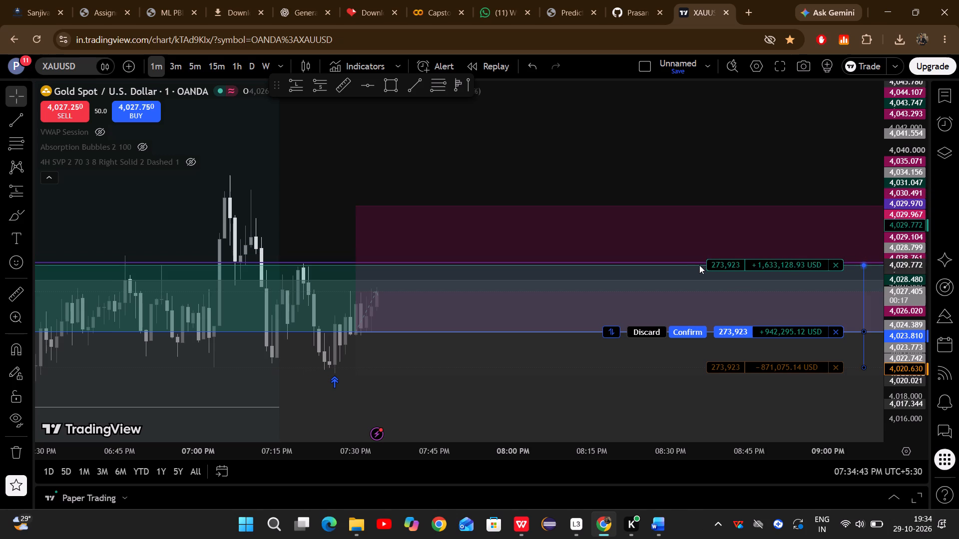
pyautogui.moveTo(699, 265); pyautogui.dragTo(699, 264)
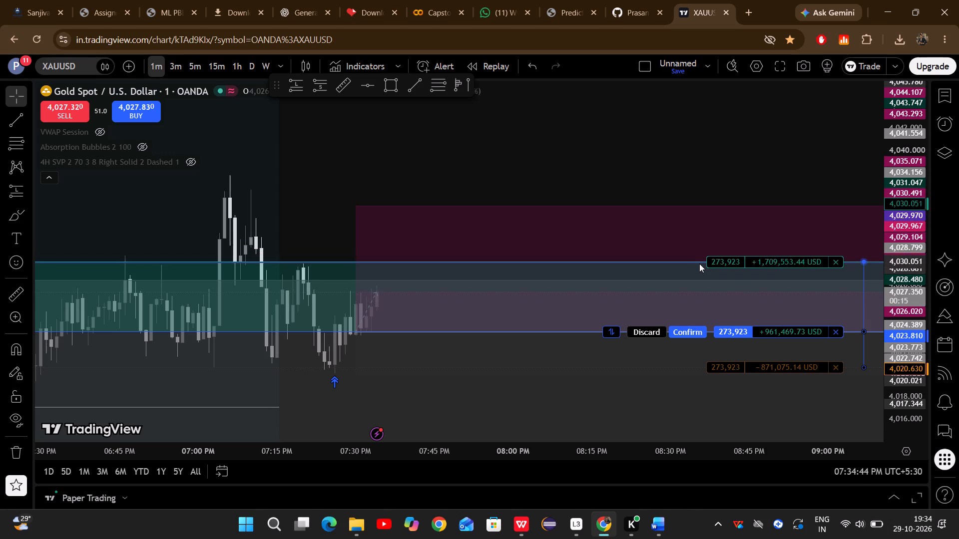
pyautogui.moveTo(699, 264); pyautogui.dragTo(708, 255)
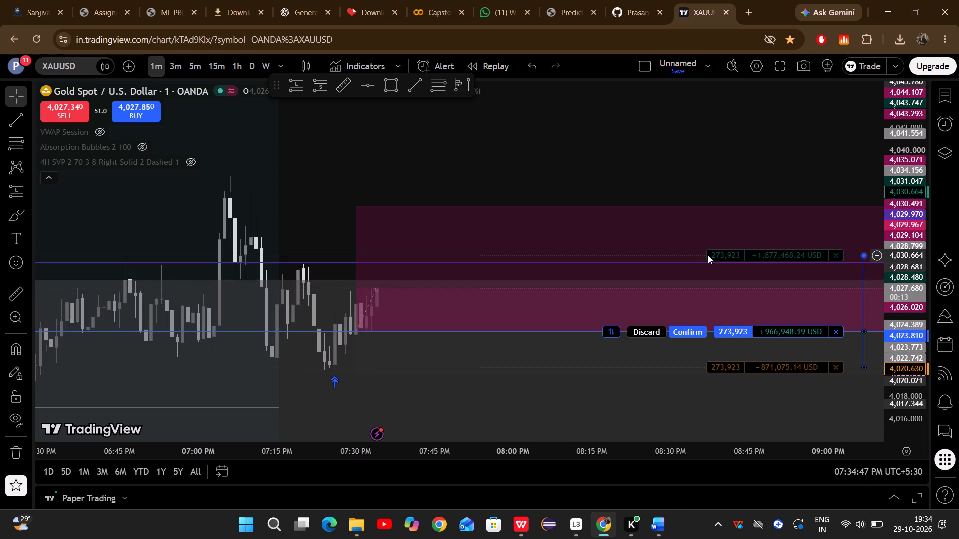
pyautogui.click(693, 327)
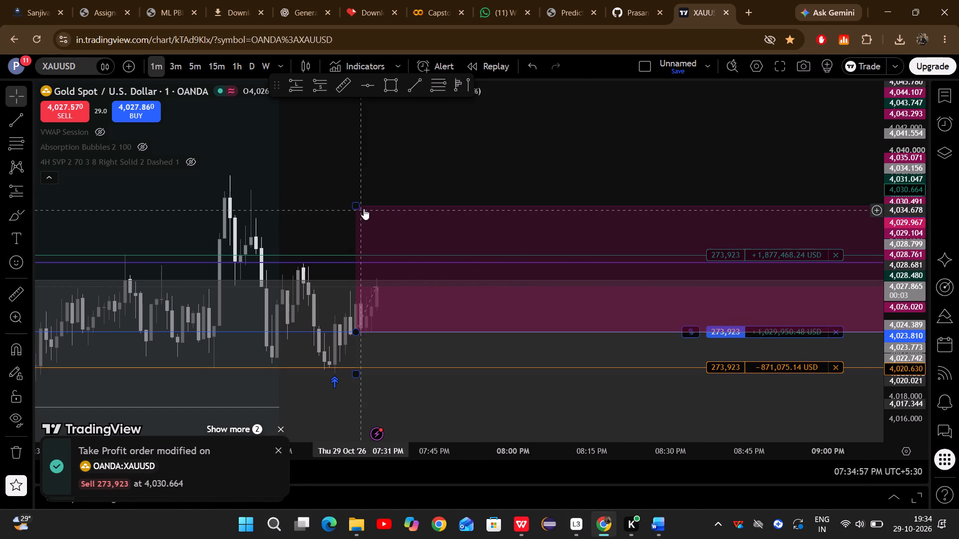
# Lower the long position drawing's target level to about 4,030.385, close to the take-profit line.
pyautogui.moveTo(357, 205); pyautogui.dragTo(359, 257)
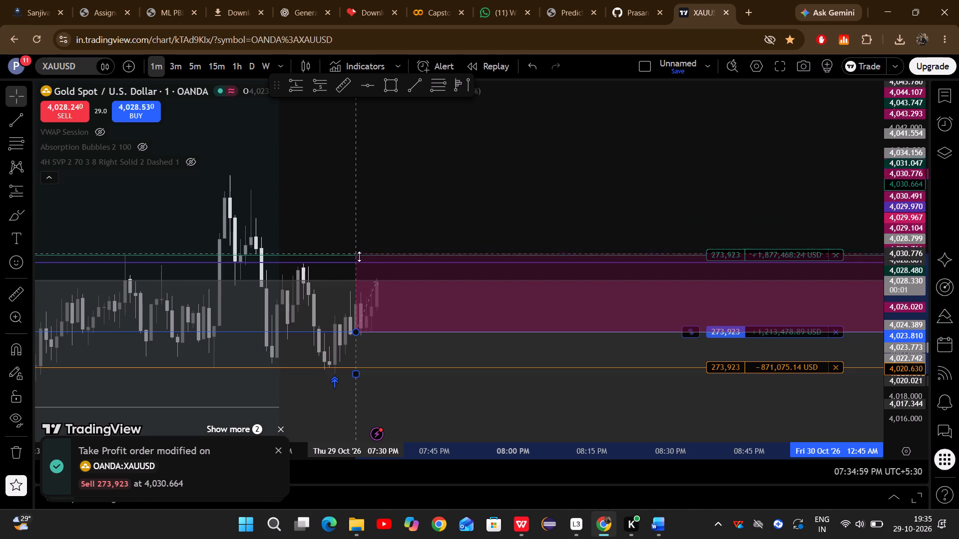
pyautogui.moveTo(359, 257); pyautogui.dragTo(359, 258)
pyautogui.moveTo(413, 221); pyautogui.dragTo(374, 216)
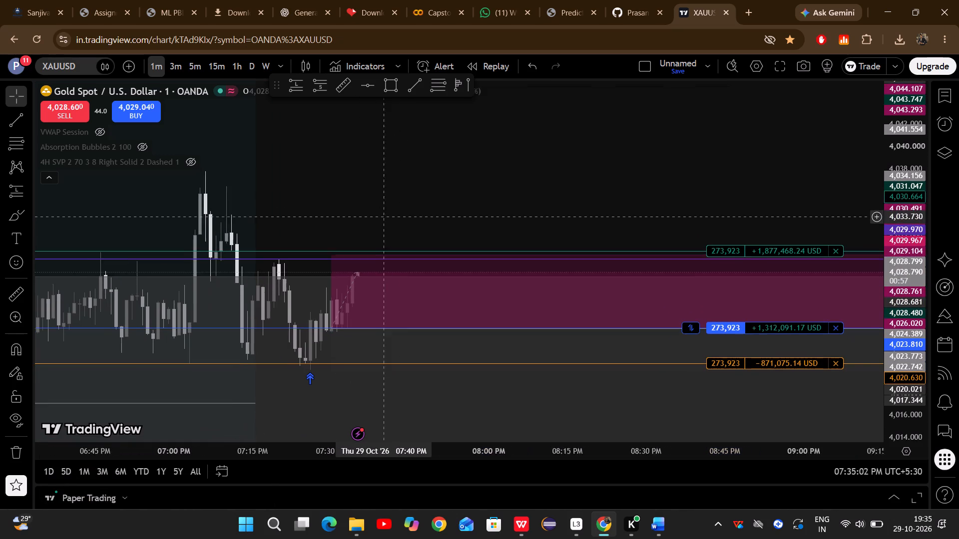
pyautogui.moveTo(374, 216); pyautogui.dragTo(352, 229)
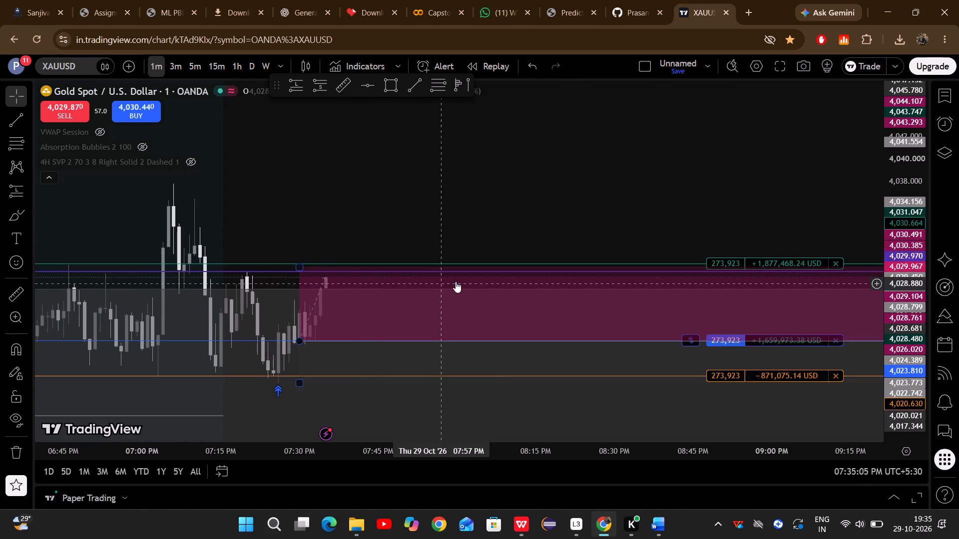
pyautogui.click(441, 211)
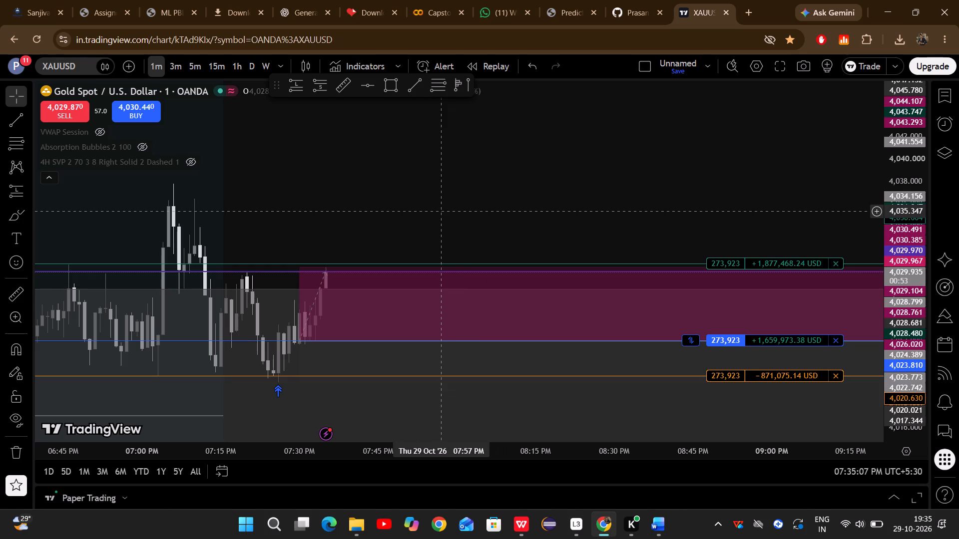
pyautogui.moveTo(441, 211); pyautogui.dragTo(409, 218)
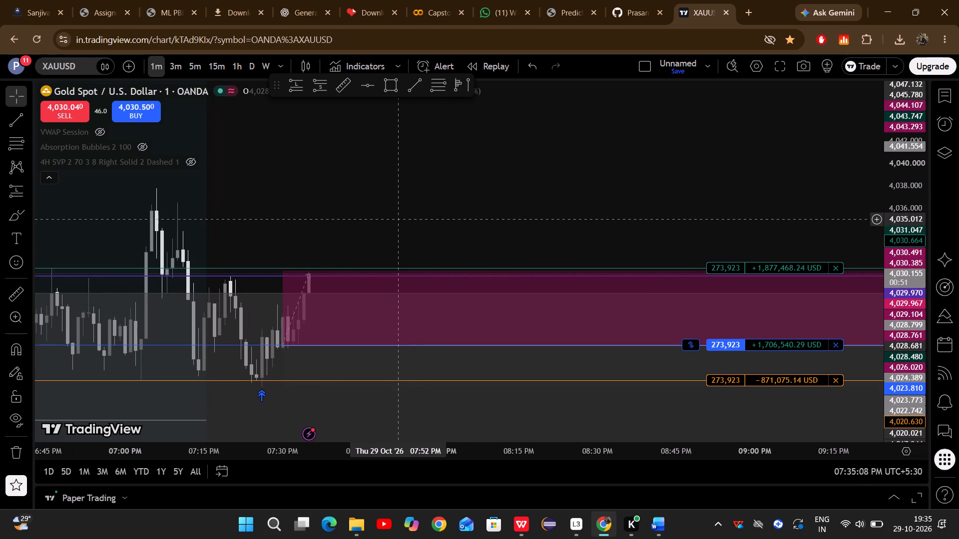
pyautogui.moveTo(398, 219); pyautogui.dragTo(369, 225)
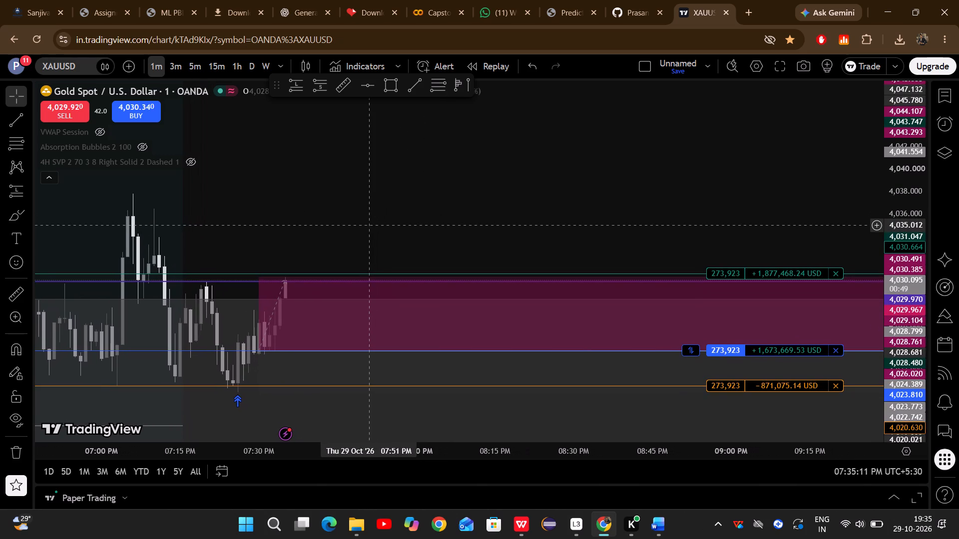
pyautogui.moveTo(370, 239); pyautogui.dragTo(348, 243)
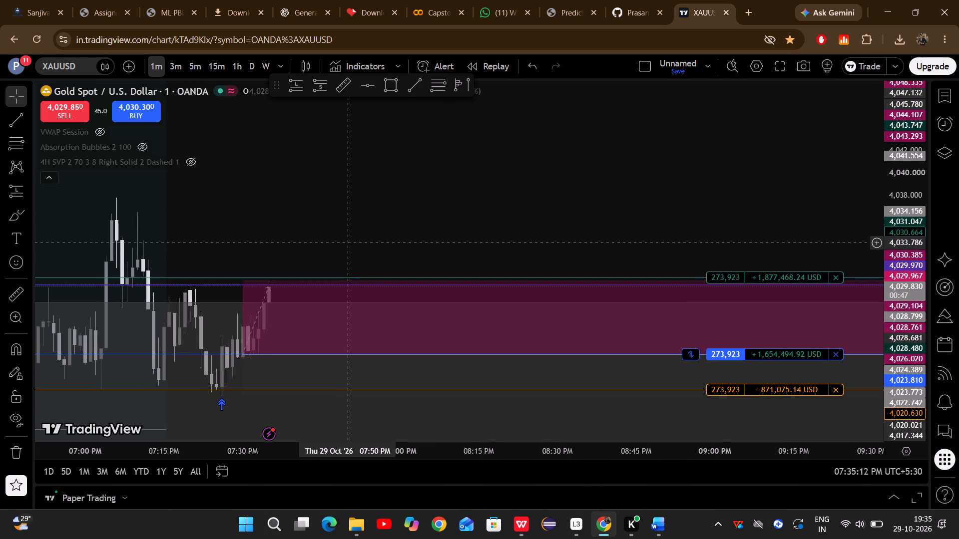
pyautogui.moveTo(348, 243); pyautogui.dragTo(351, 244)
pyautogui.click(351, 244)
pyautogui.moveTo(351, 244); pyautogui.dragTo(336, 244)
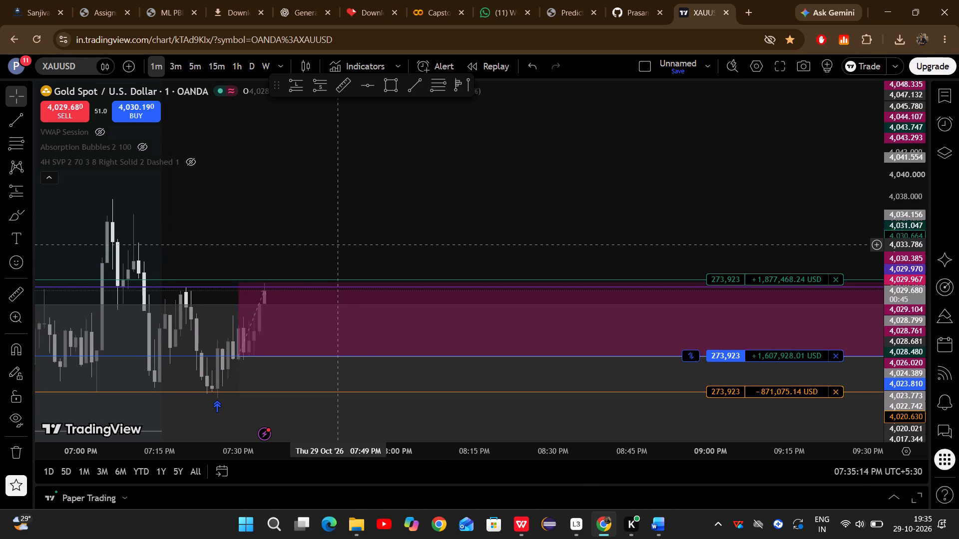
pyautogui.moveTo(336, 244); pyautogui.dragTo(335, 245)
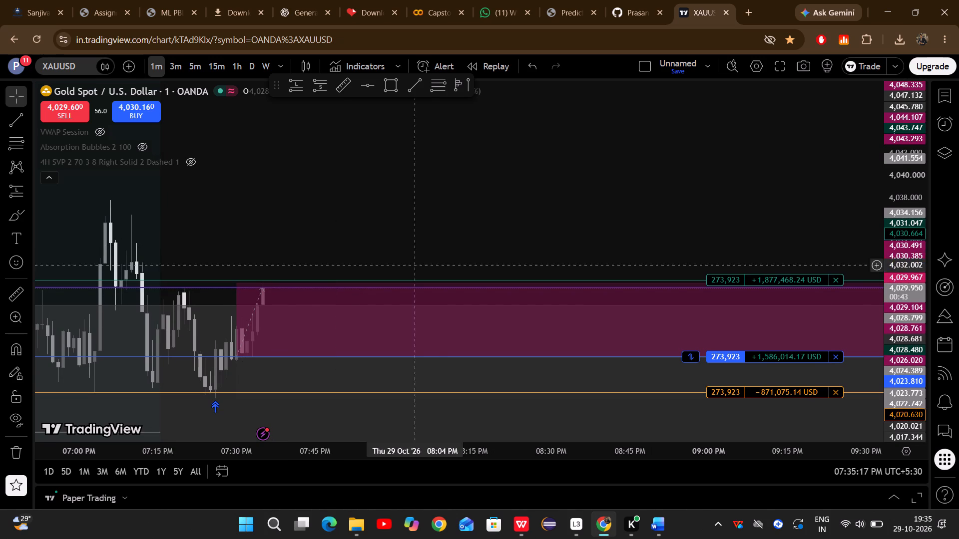